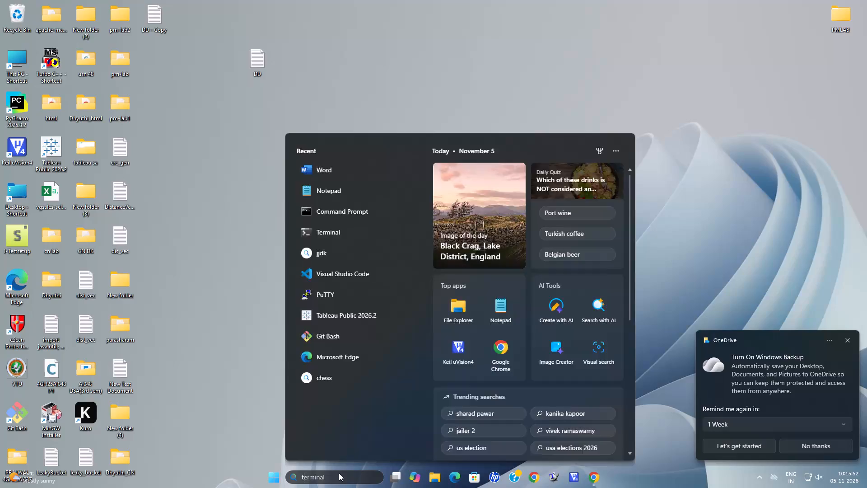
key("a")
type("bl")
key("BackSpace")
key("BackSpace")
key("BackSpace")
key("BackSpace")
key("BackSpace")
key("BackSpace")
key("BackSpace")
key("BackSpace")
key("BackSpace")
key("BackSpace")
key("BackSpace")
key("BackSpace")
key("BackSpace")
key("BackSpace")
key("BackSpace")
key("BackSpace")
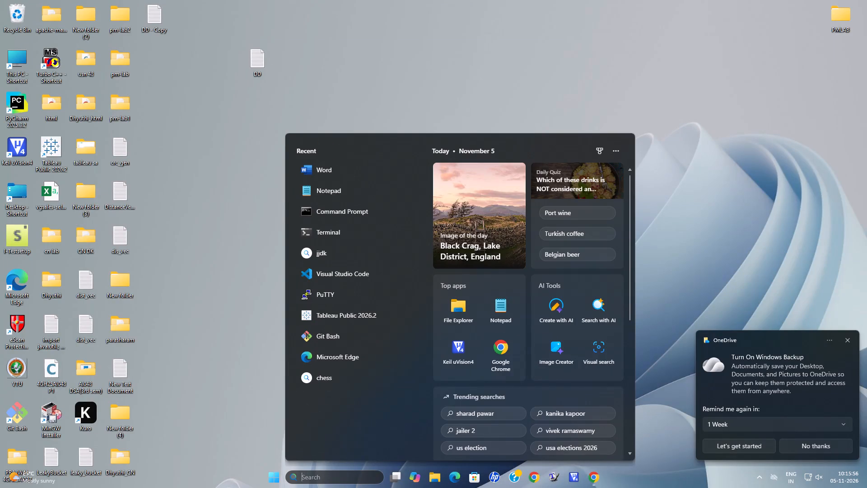
Search the installed apps for "power" and launch Power BI Desktop.
type("po")
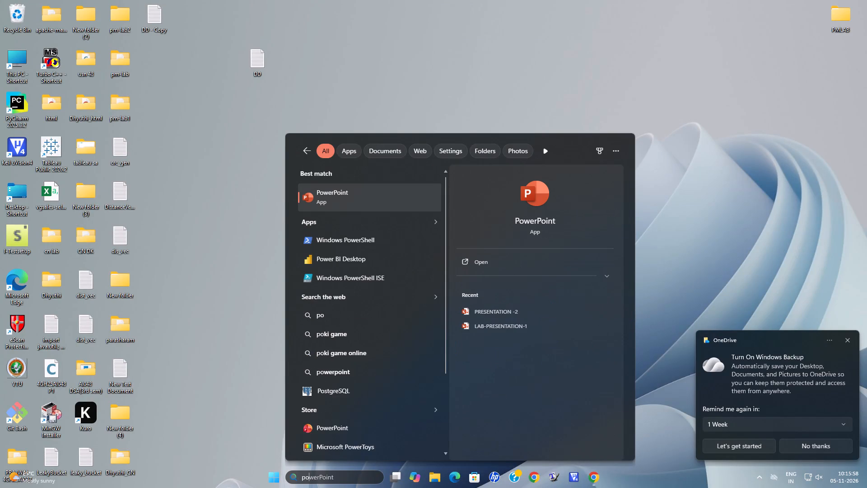
type("wwe")
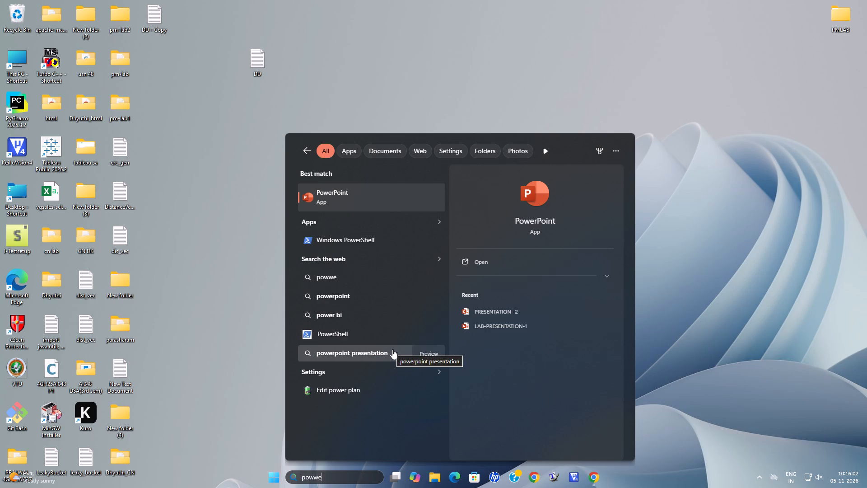
key("BackSpace")
key("BackSpace")
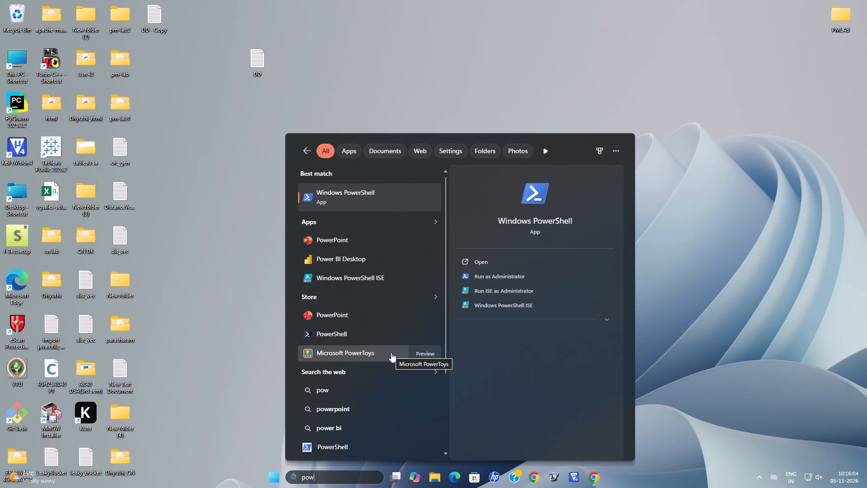
type("er")
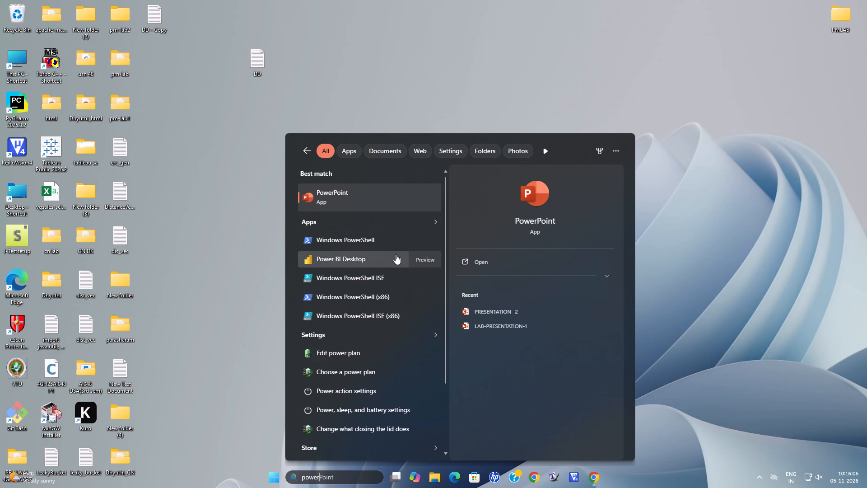
left_click(396, 254)
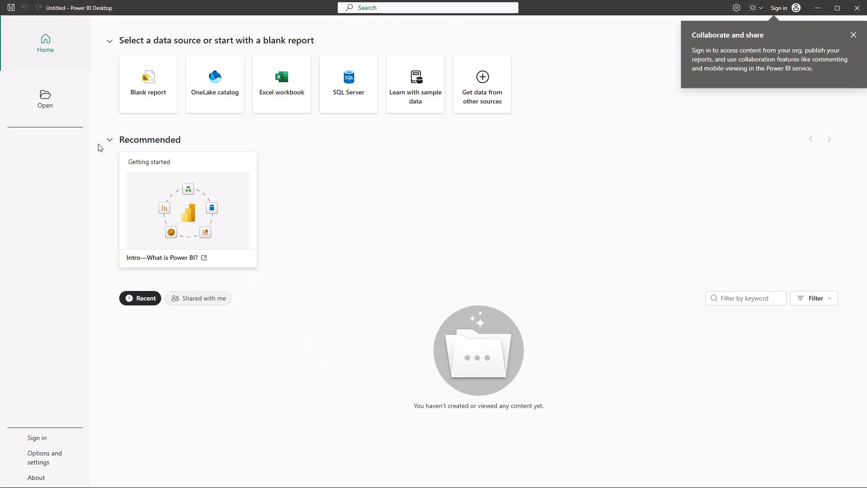
Go to the page for opening an existing Power BI file.
left_click(57, 100)
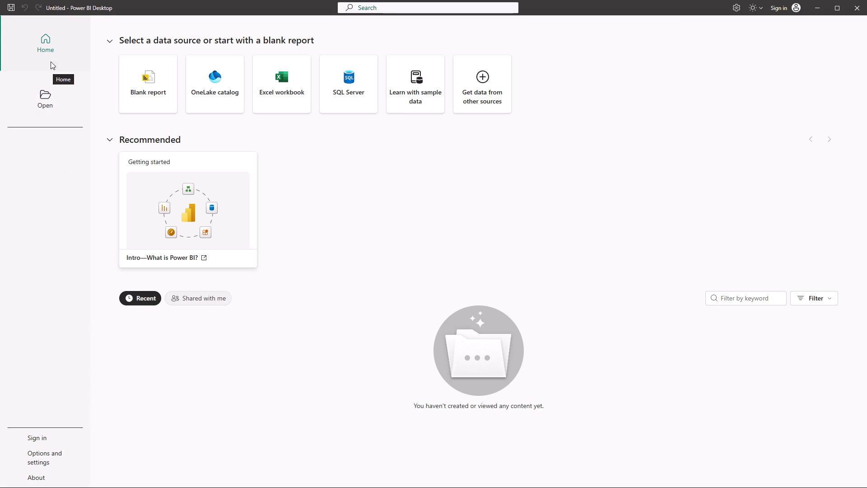
left_click(56, 104)
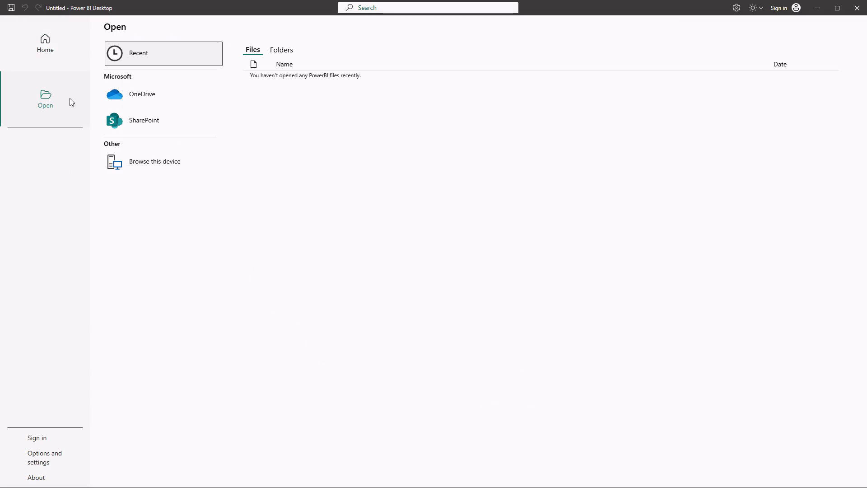
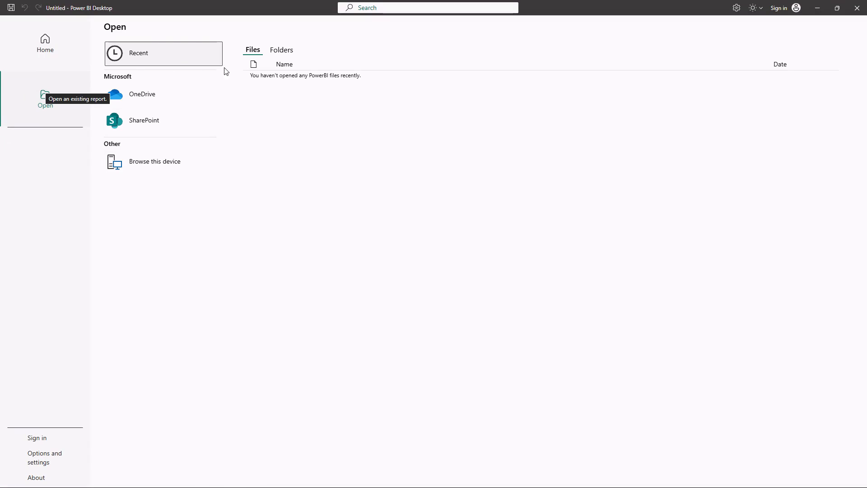
Return to the Home page with the data source and blank report options.
left_click(33, 47)
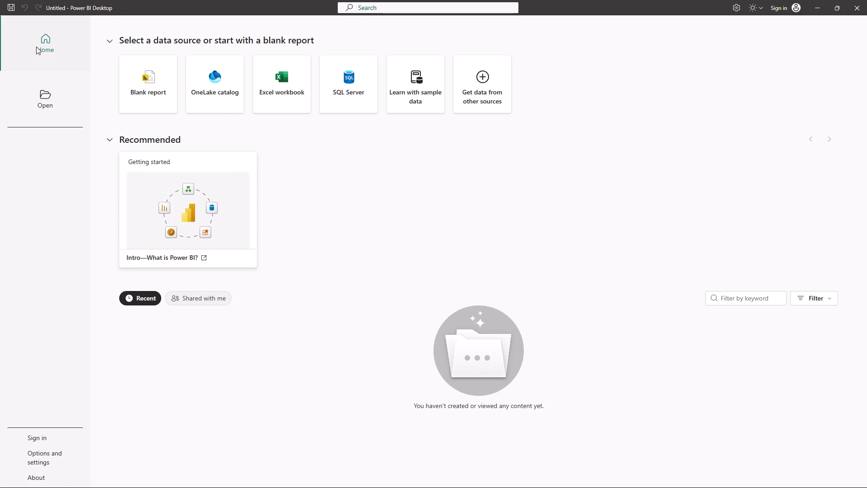
scroll(135, 310, "down", 2)
scroll(205, 328, "up", 3)
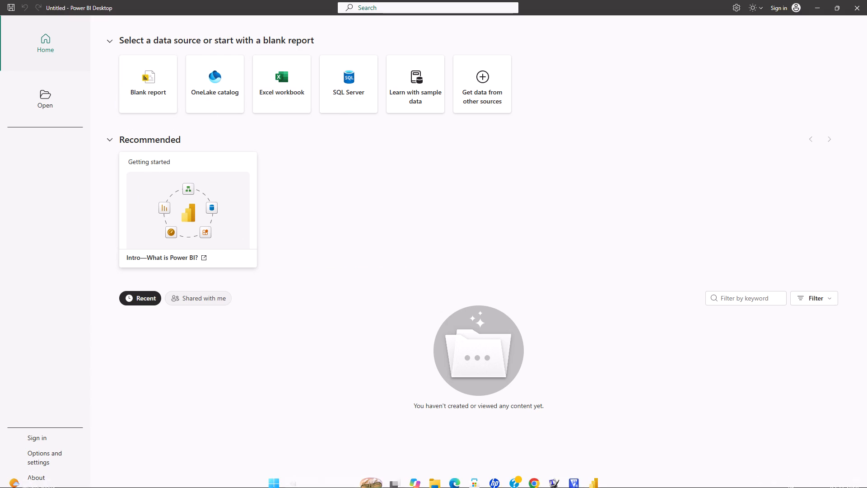
Switch to File Explorer and show the contents of the Documents folder.
left_click(438, 483)
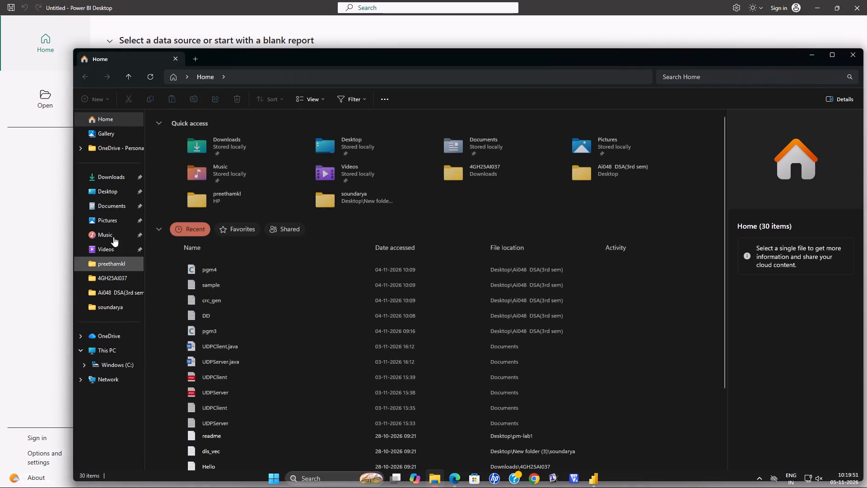
left_click(108, 208)
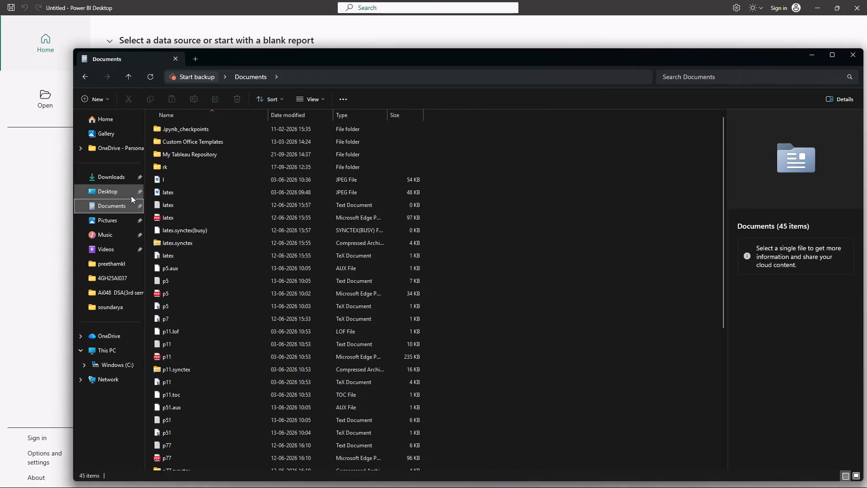
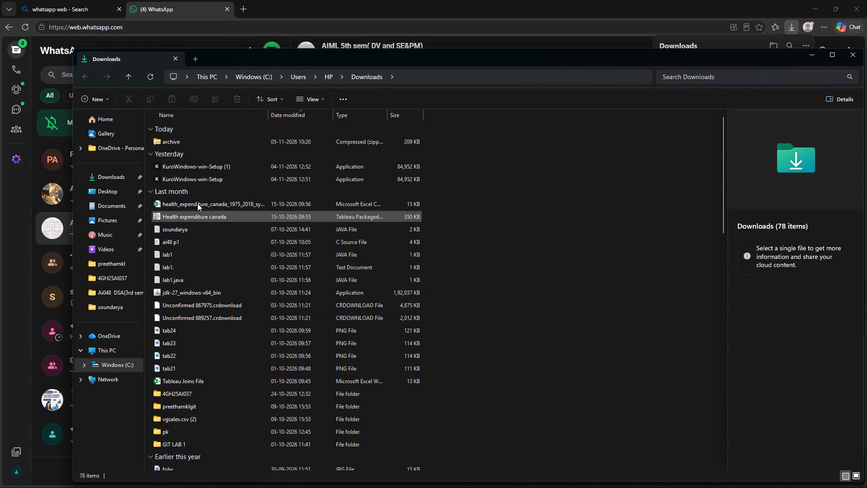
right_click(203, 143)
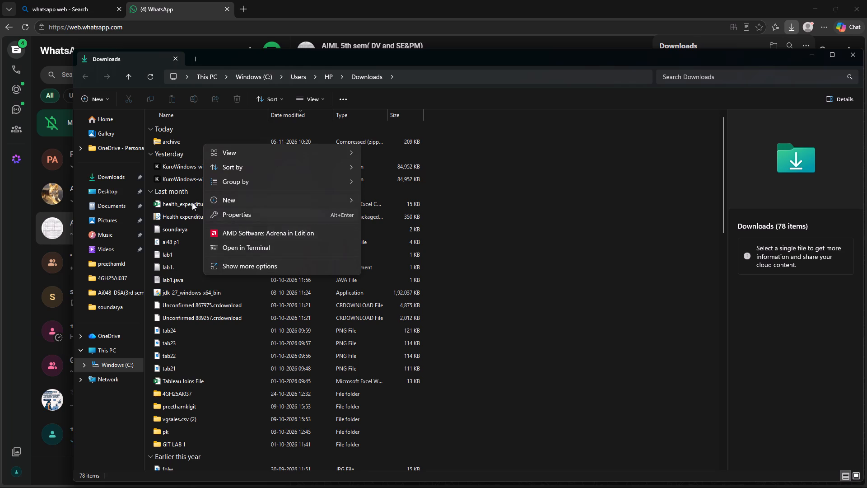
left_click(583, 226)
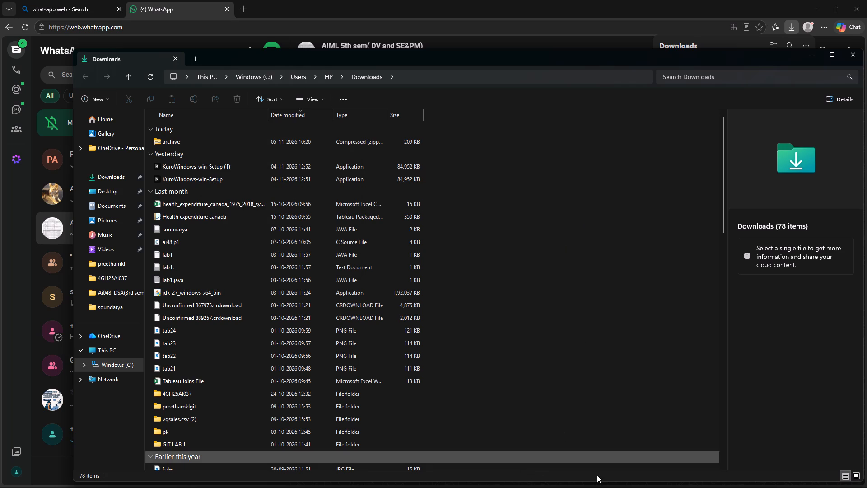
Switch to Power BI Desktop and enter the report editor through the Excel workbook option, declining the new Get Data experience.
left_click(586, 481)
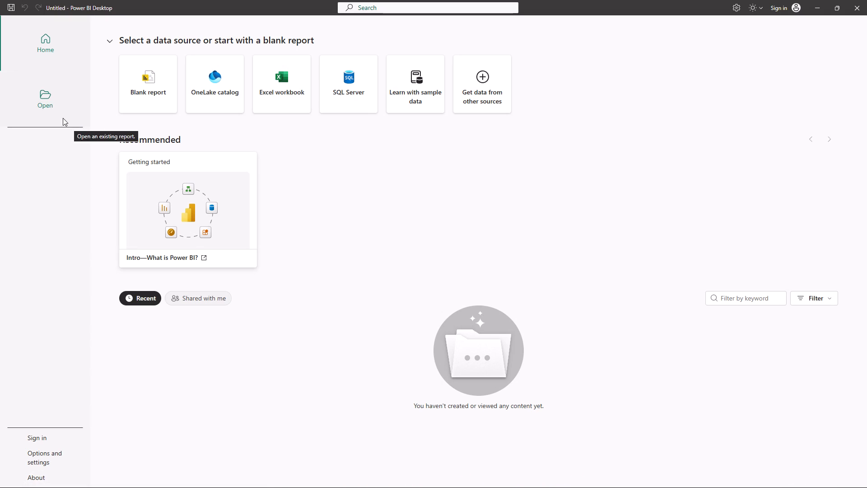
left_click(50, 103)
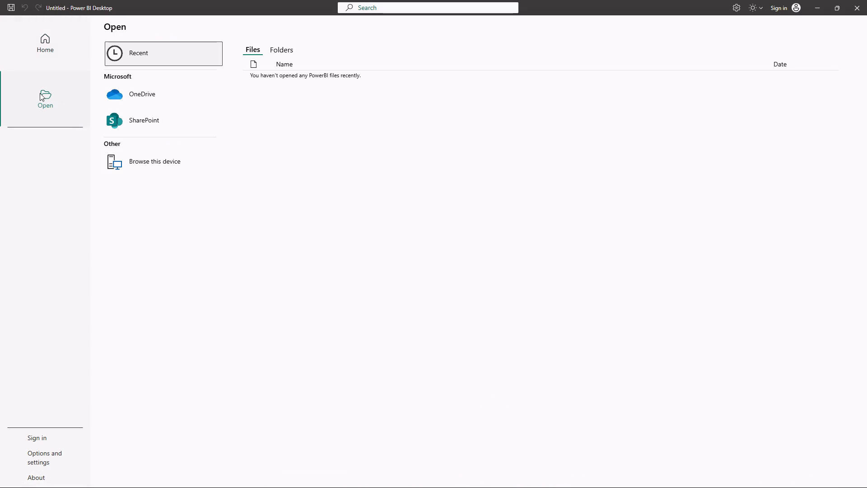
left_click(42, 33)
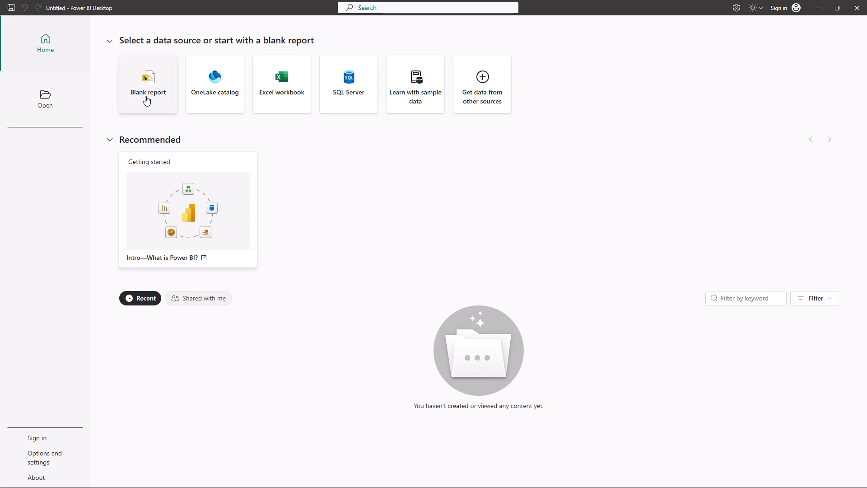
left_click(288, 96)
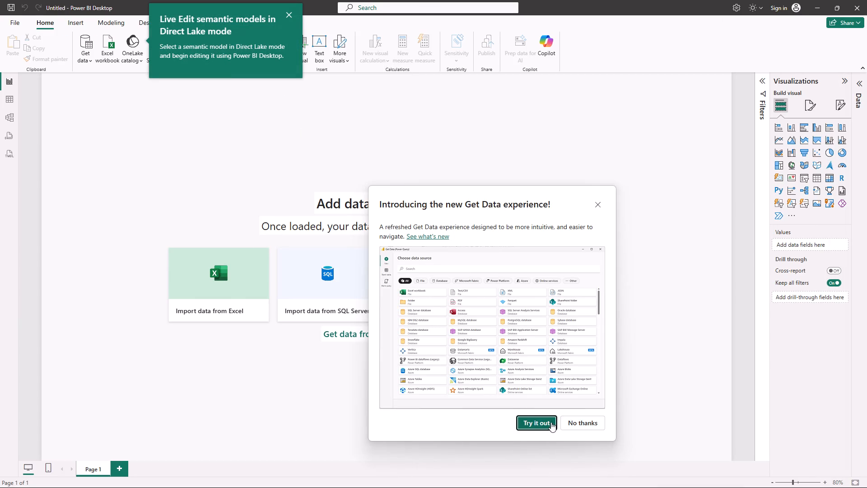
left_click(575, 421)
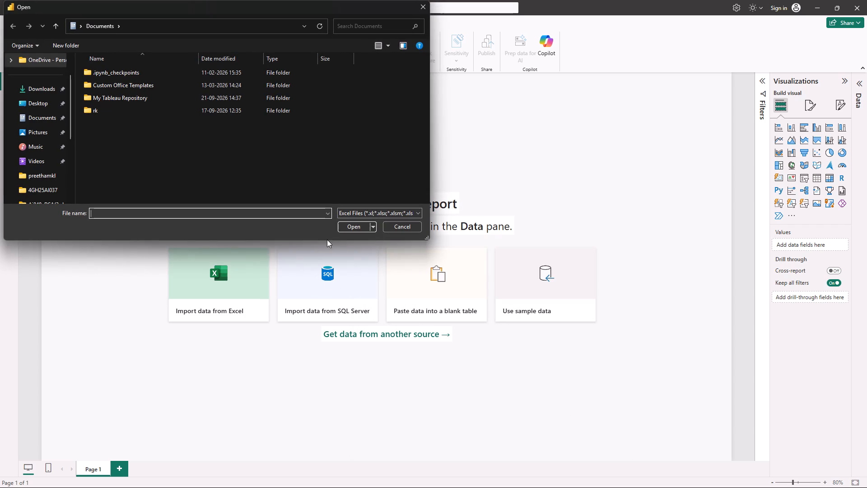
left_click(420, 7)
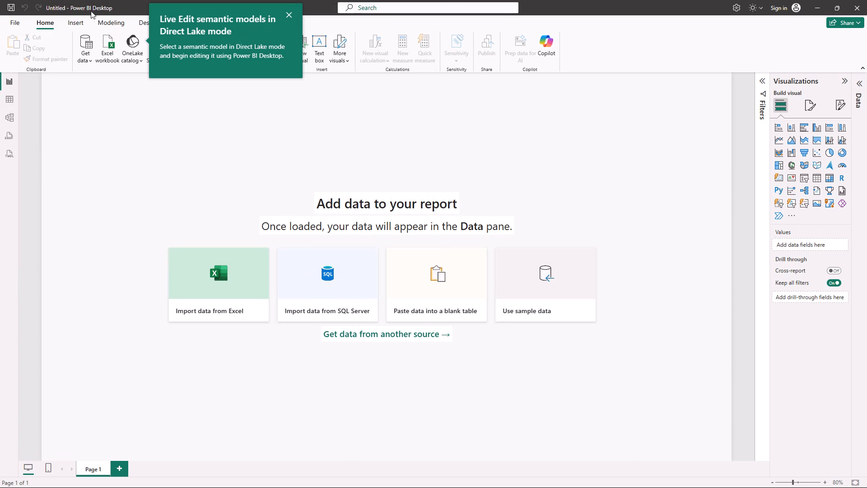
left_click(291, 14)
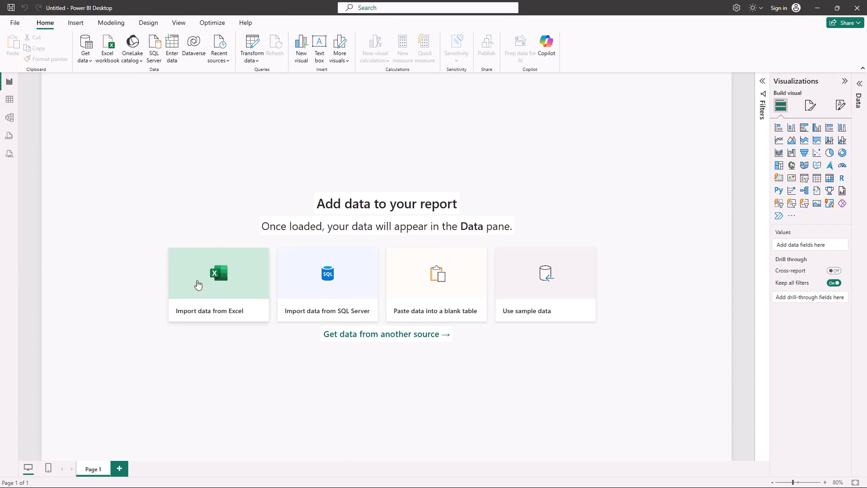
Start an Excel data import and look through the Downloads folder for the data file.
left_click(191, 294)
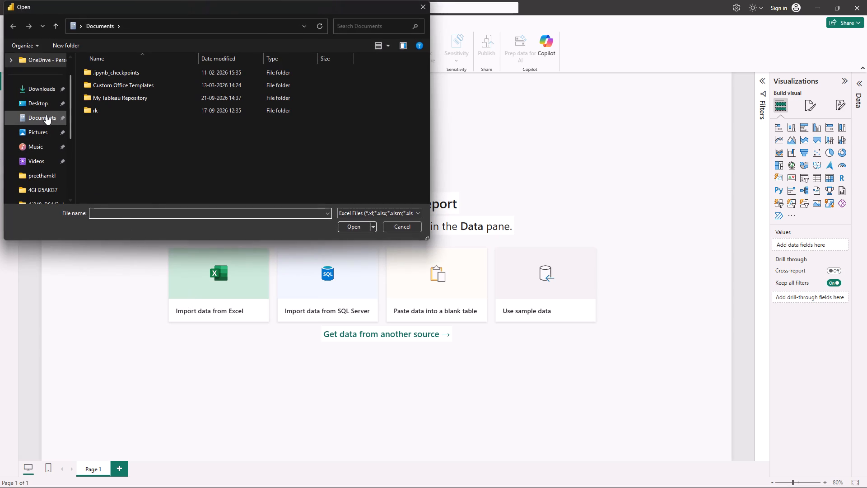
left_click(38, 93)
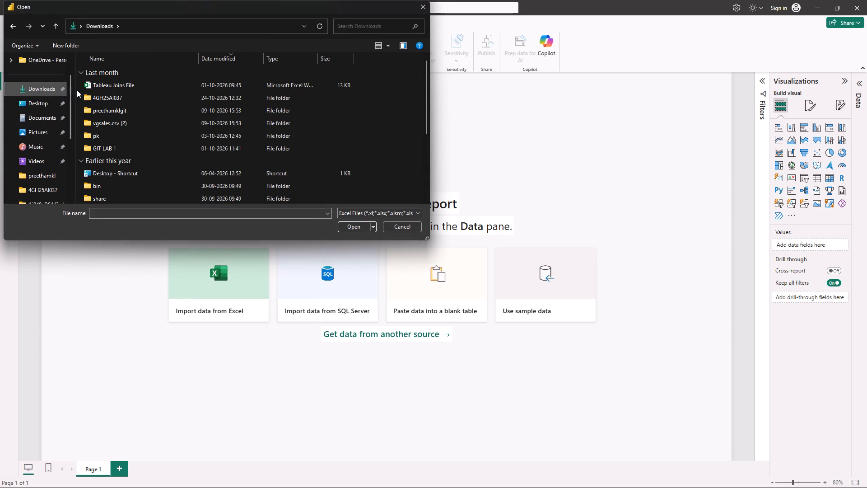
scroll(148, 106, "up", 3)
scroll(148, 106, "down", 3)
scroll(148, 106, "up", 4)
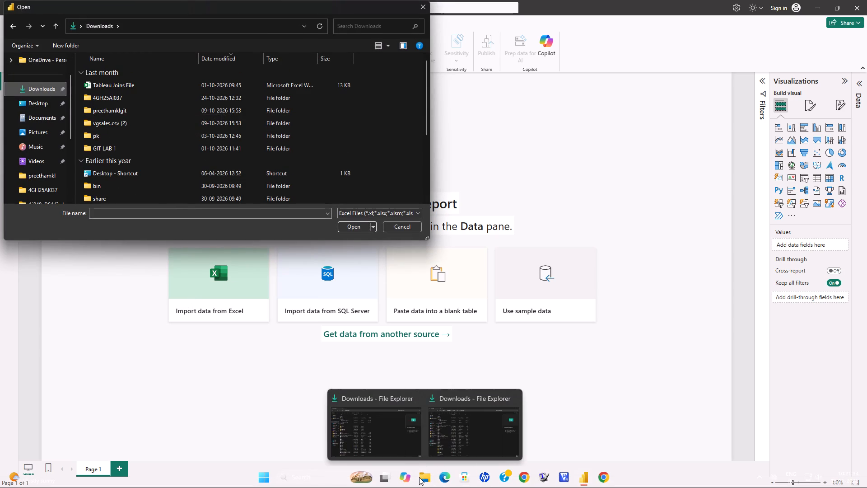
Switch to File Explorer, check the contents of the archive zip in Downloads, and extract it to an archive folder.
left_click(419, 477)
left_click(430, 479)
left_click(430, 479)
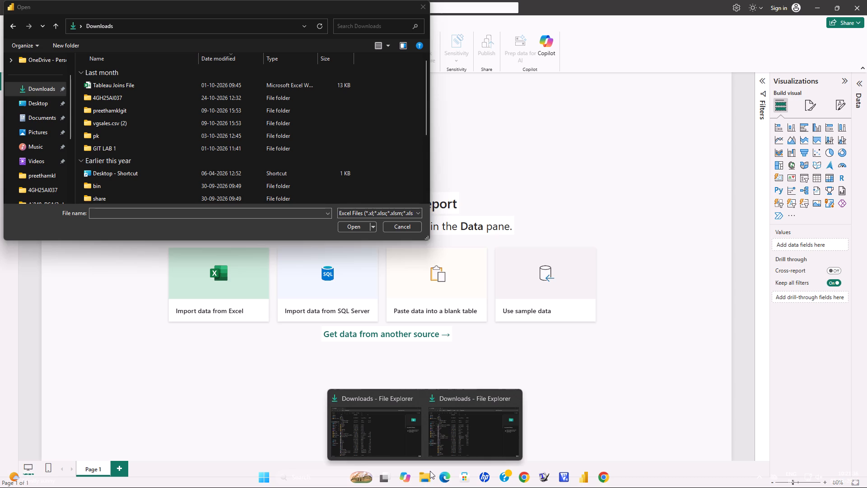
left_click(365, 429)
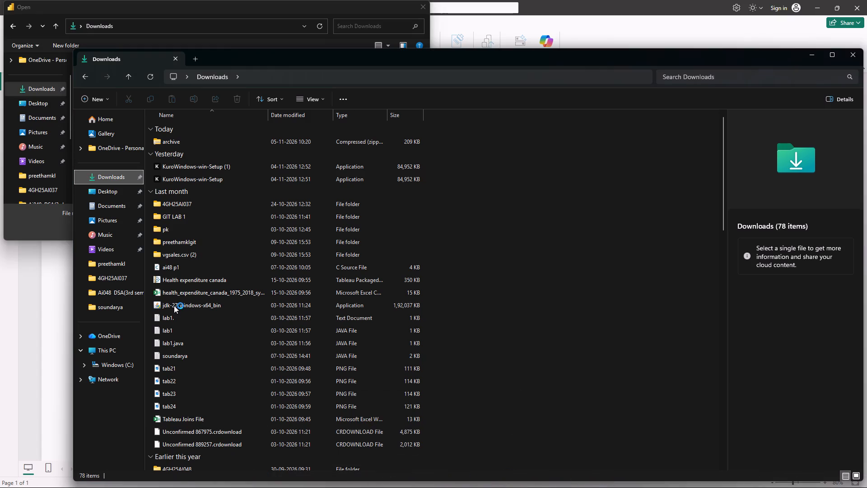
right_click(200, 144)
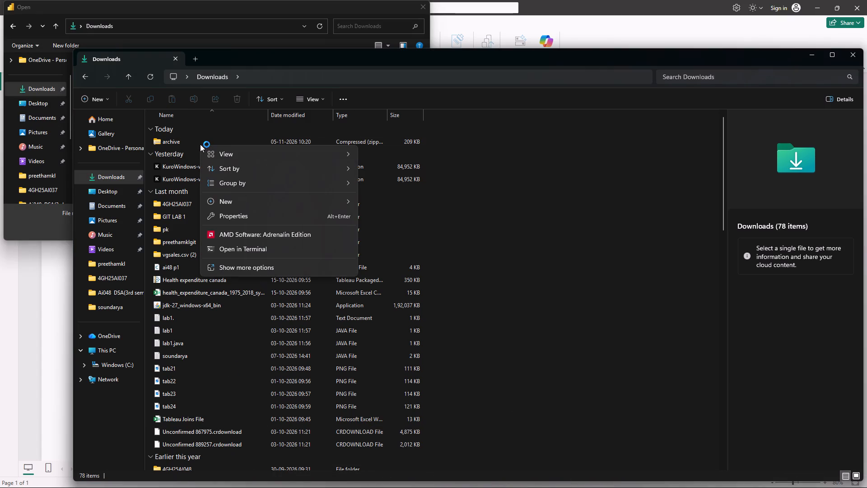
double_click(192, 140)
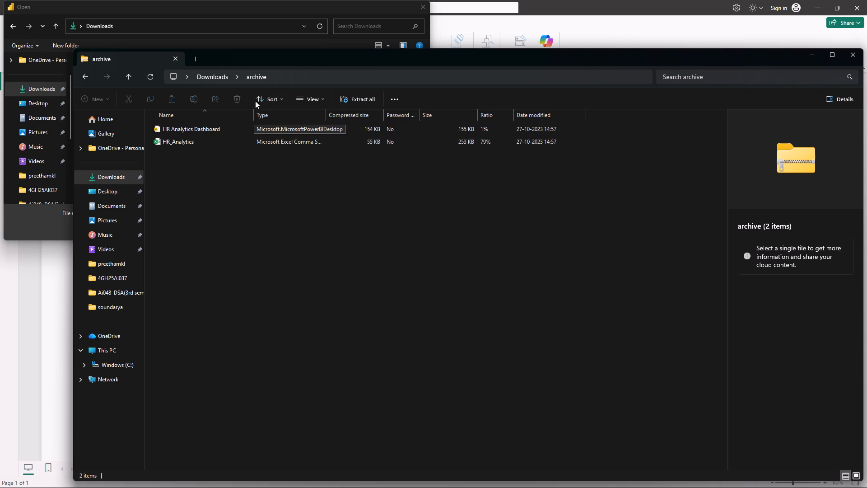
left_click(90, 75)
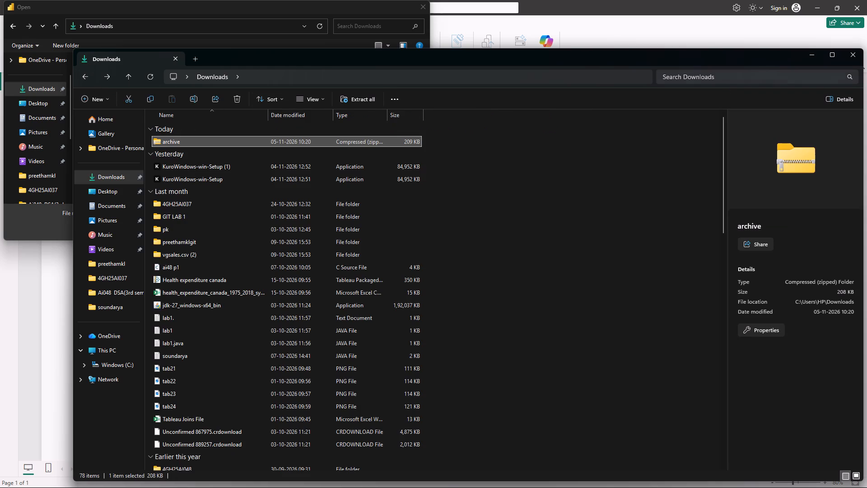
right_click(394, 138)
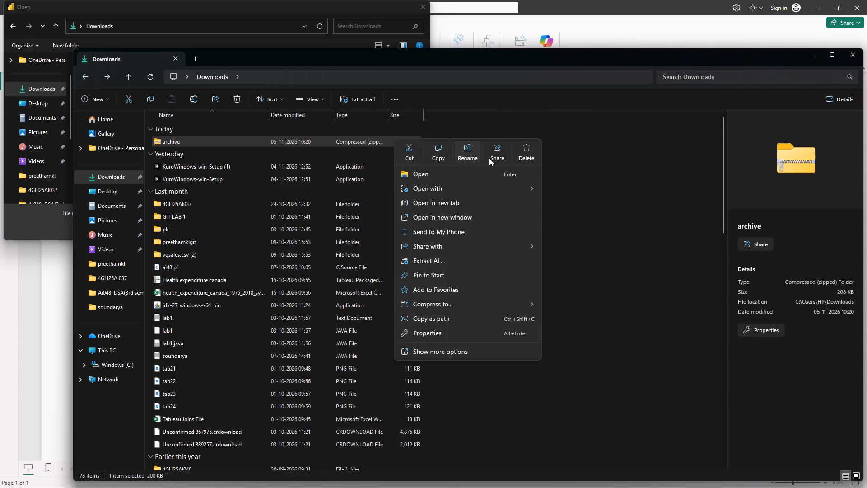
left_click(455, 263)
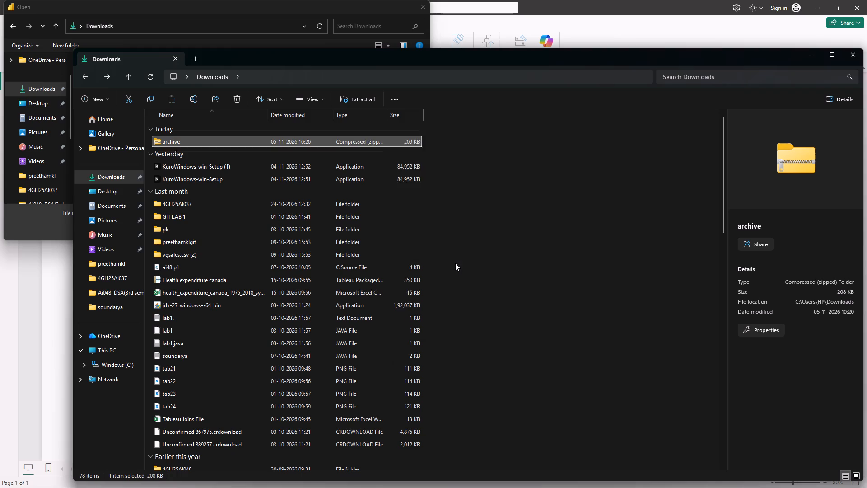
left_click(519, 335)
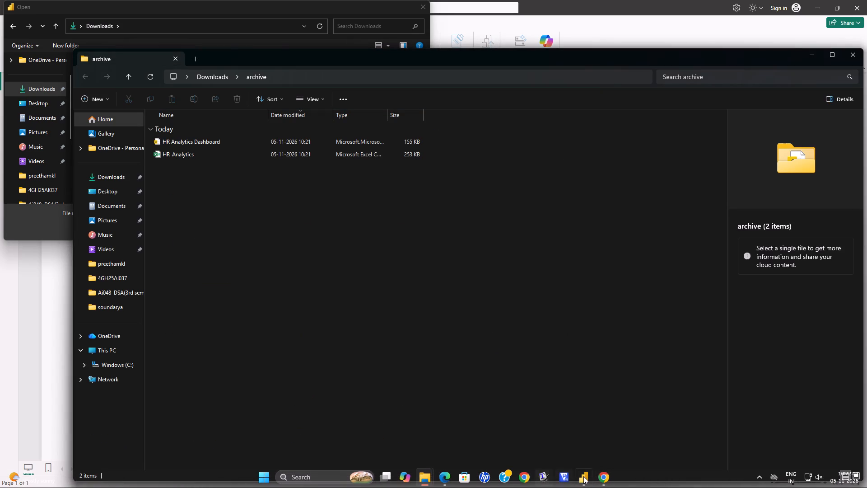
Switch back to Power BI Desktop and cancel the Excel workbook import.
left_click(592, 485)
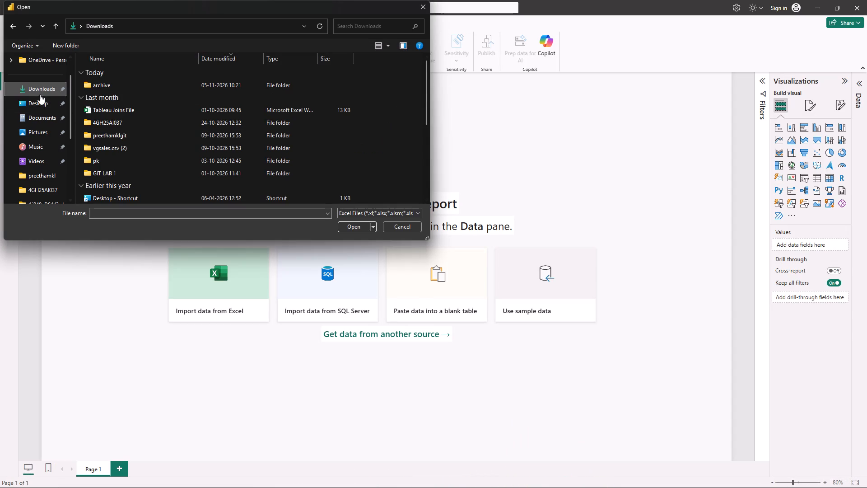
scroll(63, 80, "up", 3)
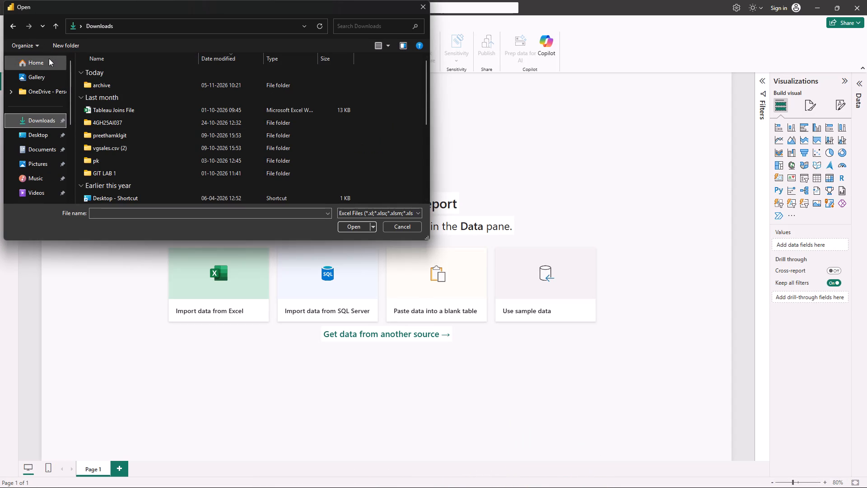
left_click(49, 58)
left_click(423, 1)
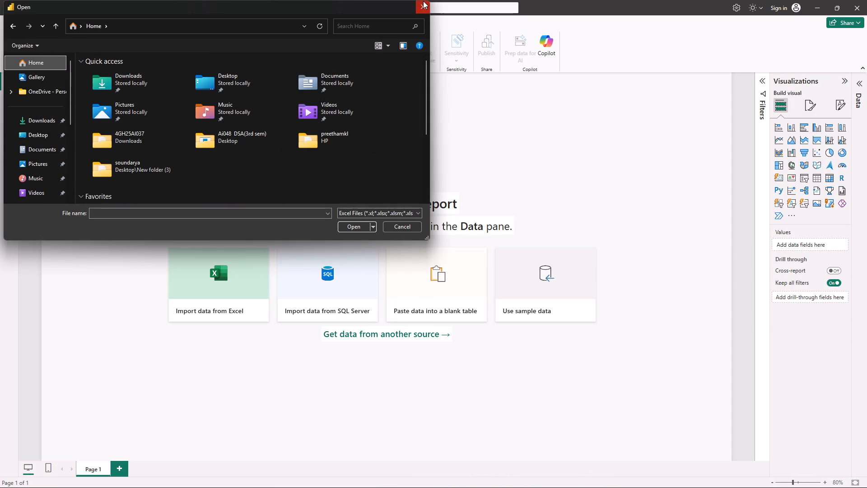
left_click(214, 267)
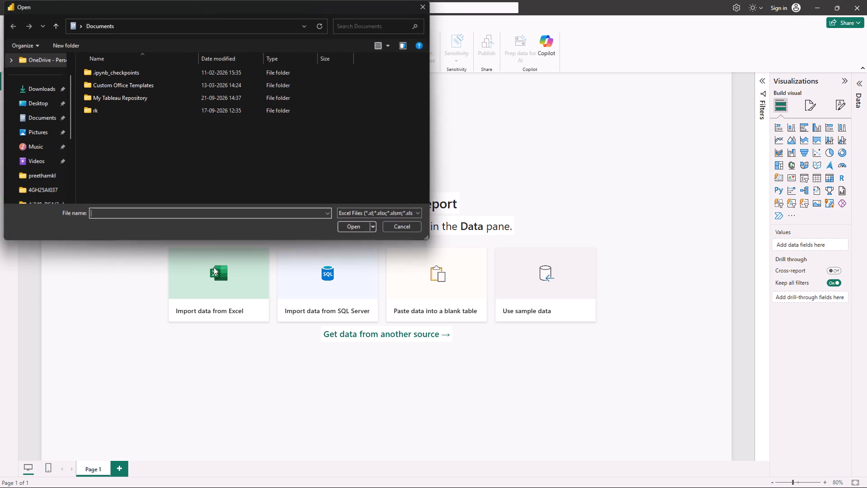
left_click(423, 0)
left_click(424, 10)
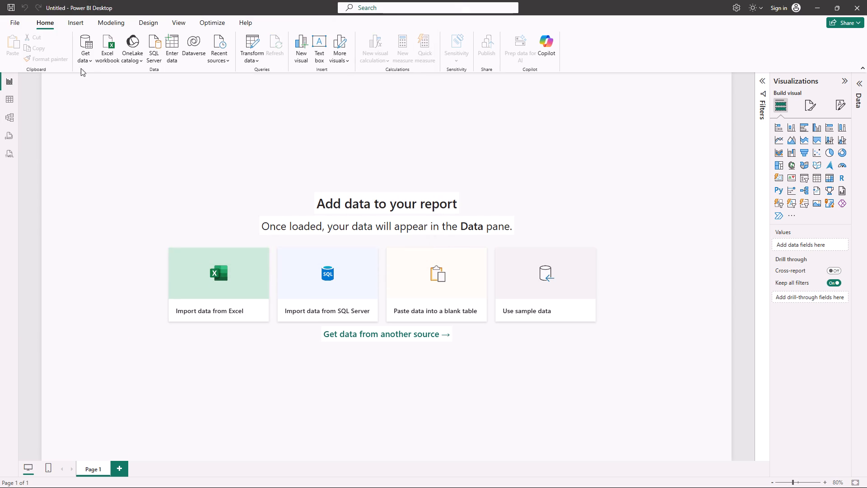
Import HR_Analytics from the archive folder in Downloads as a Text/CSV source and open it in Power Query Editor.
left_click(89, 53)
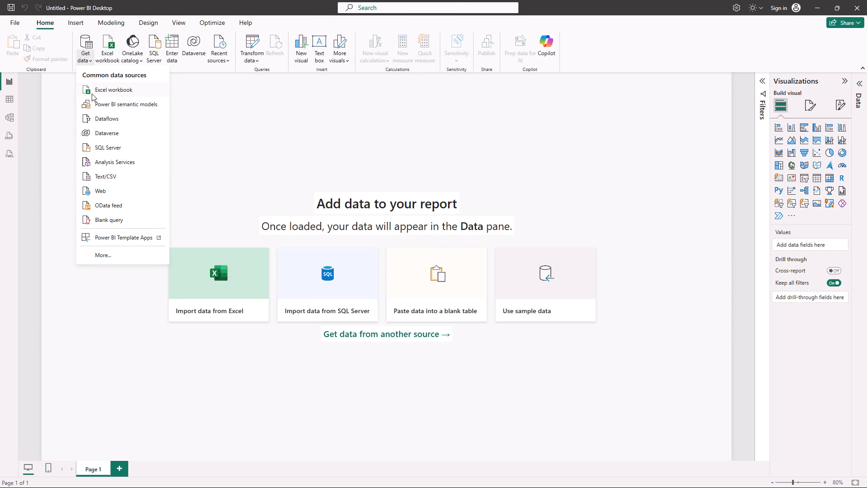
left_click(104, 175)
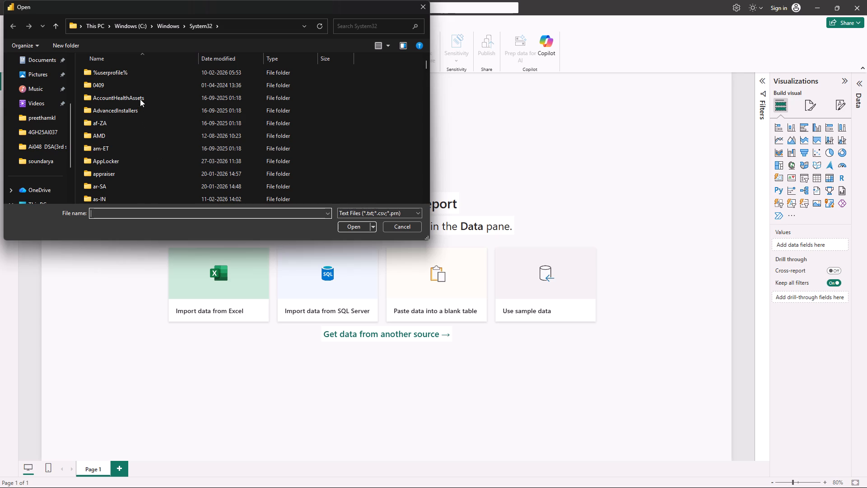
scroll(140, 99, "up", 3)
scroll(69, 64, "up", 1)
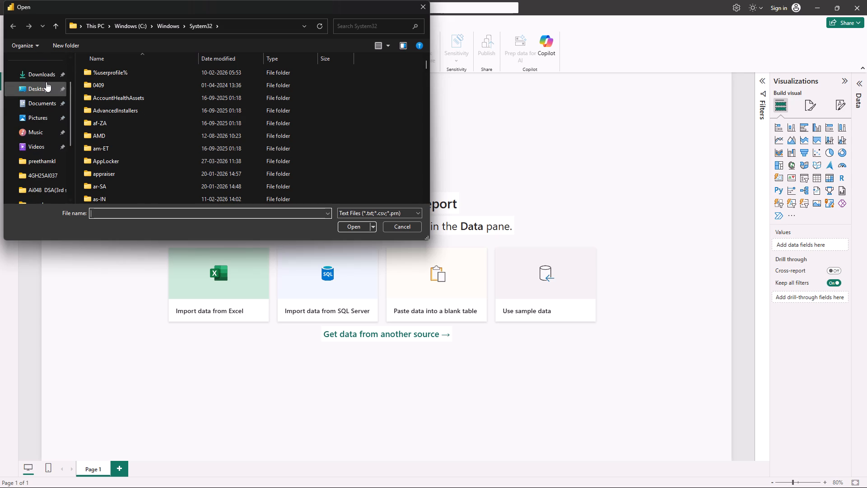
scroll(46, 79, "up", 2)
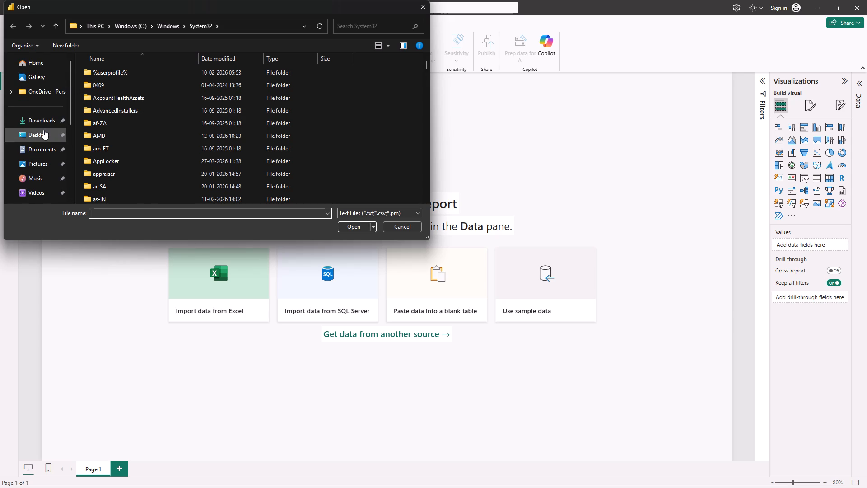
left_click(42, 123)
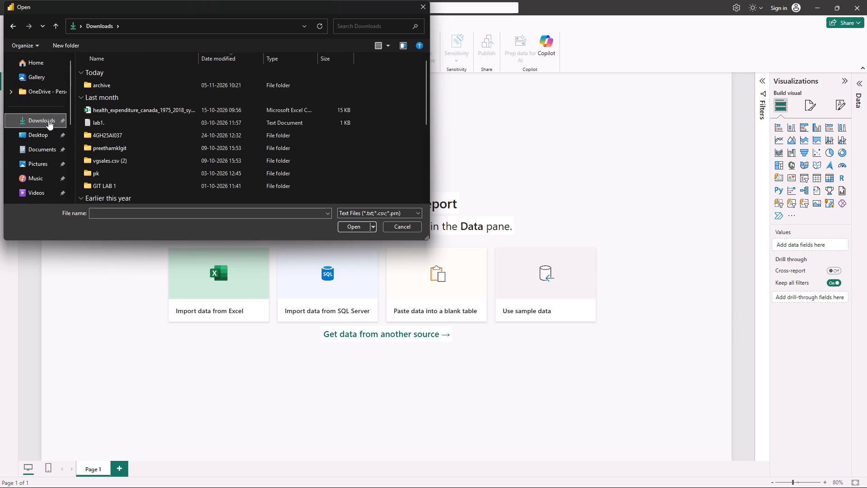
left_click(112, 85)
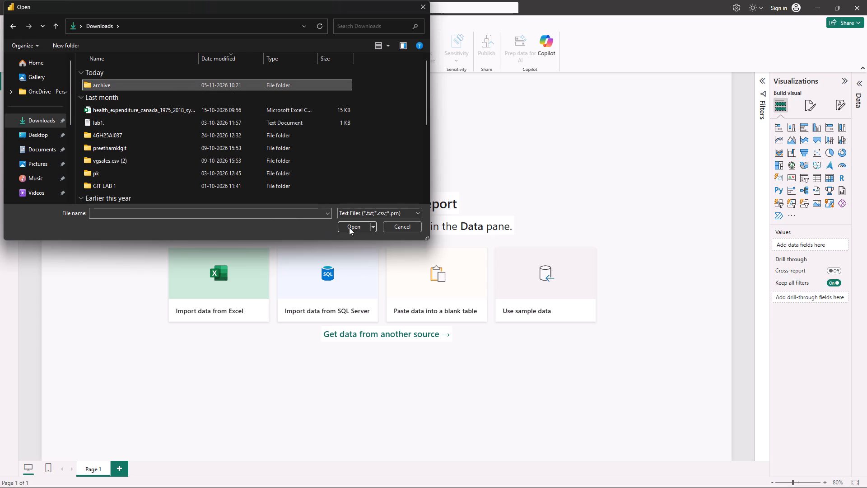
left_click(358, 226)
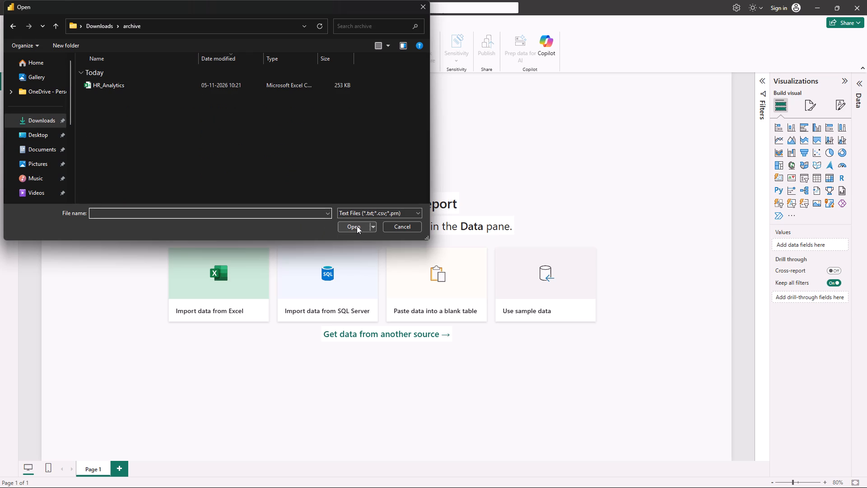
left_click(264, 80)
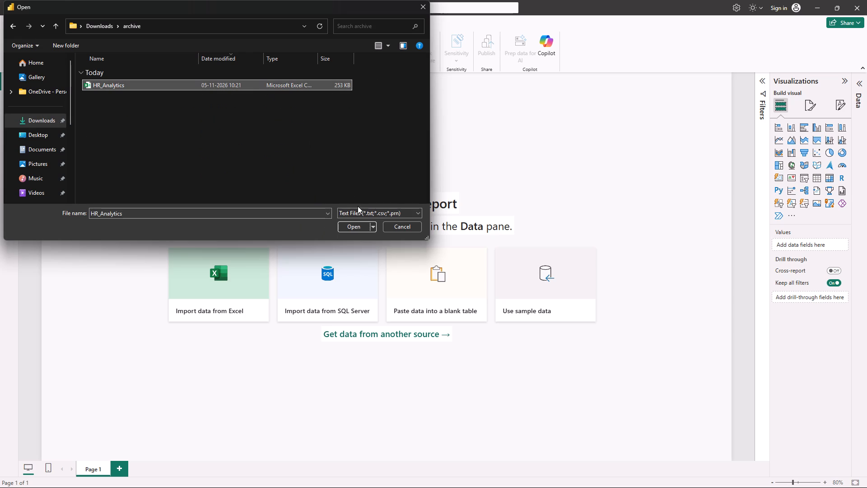
left_click(360, 225)
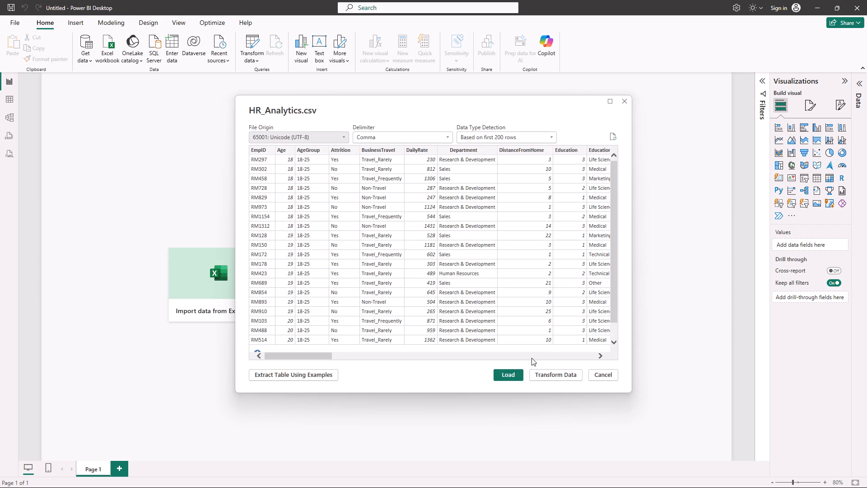
left_click(556, 376)
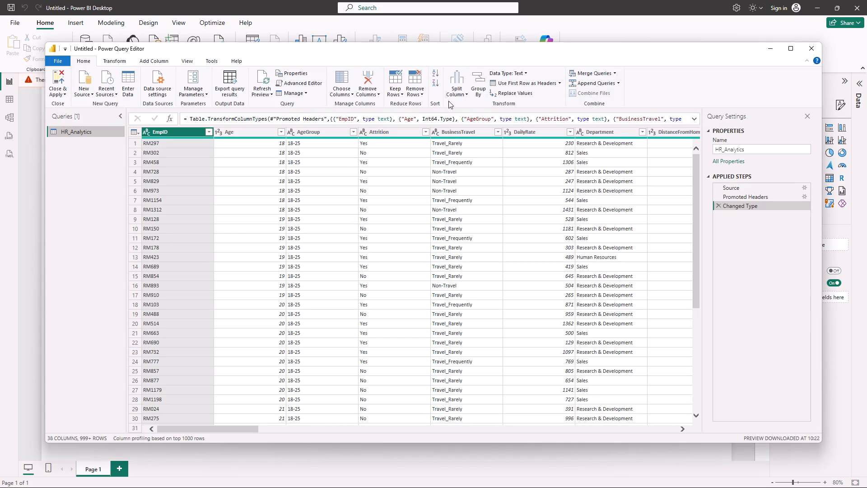
Maximize the Power Query Editor window and capture a full-window screenshot of the HR_Analytics data.
left_click(788, 46)
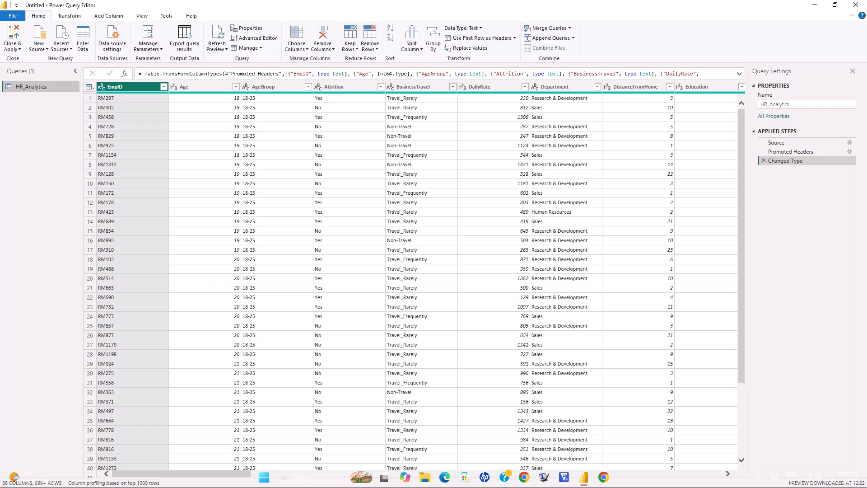
key("shift+super+s")
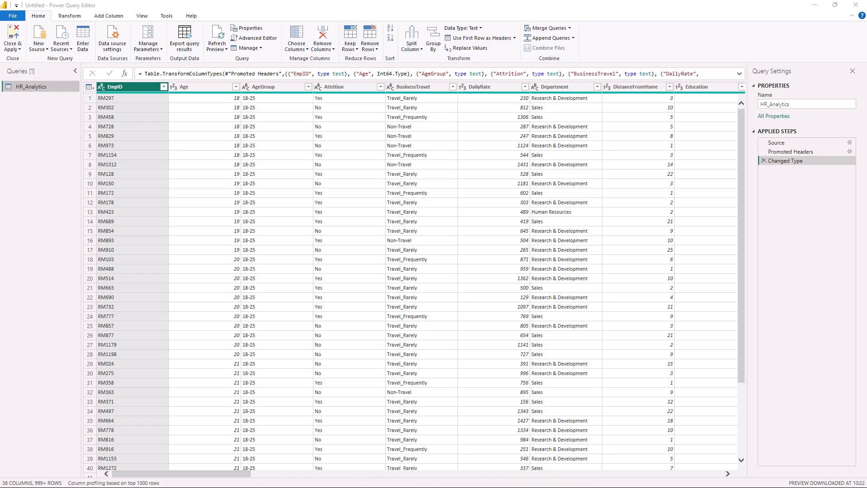
left_click_drag(0, 0, 866, 483)
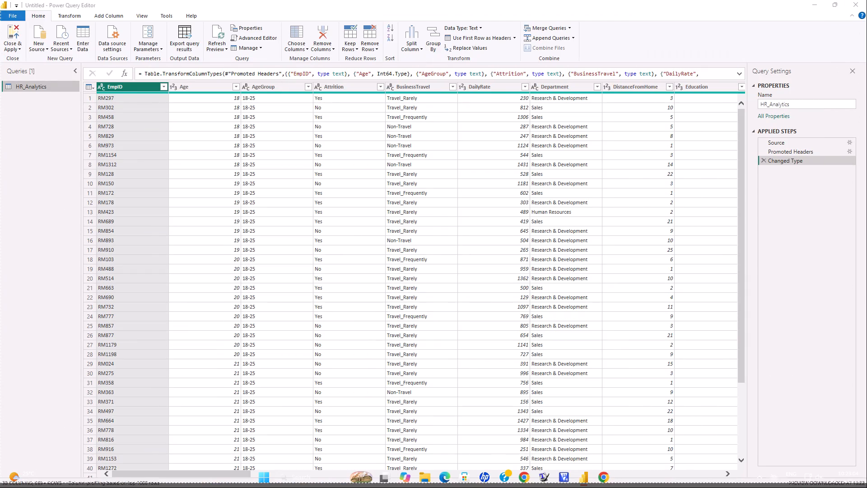
left_click_drag(866, 483, 864, 473)
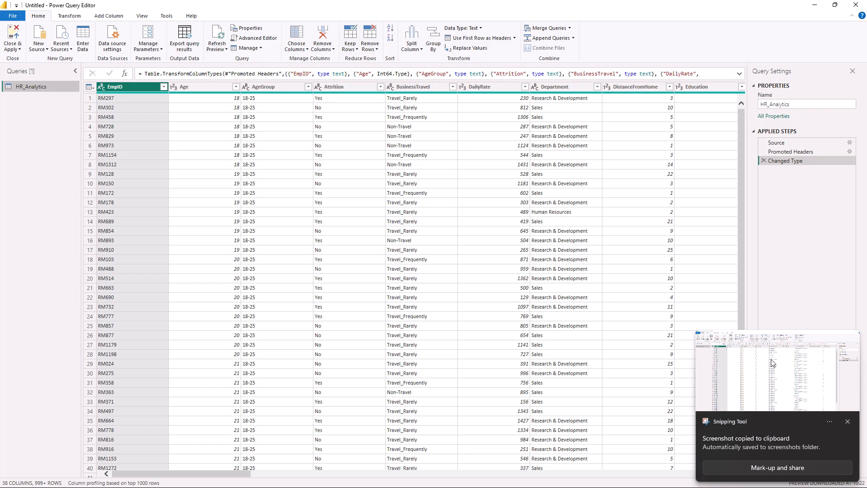
left_click(775, 272)
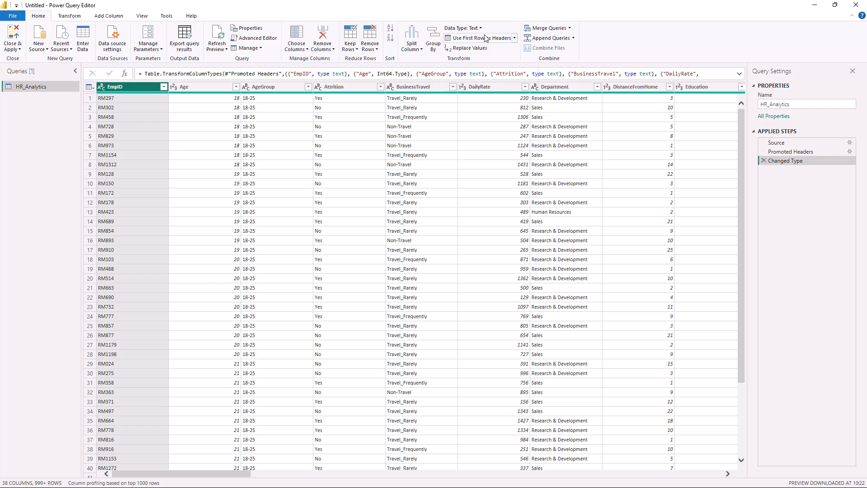
Promote the first row of HR_Analytics to column headers two times in succession.
left_click(511, 40)
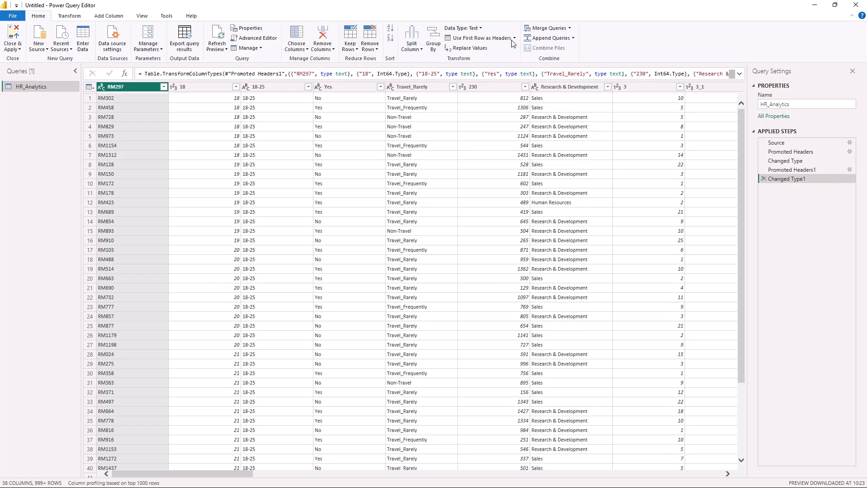
left_click(512, 38)
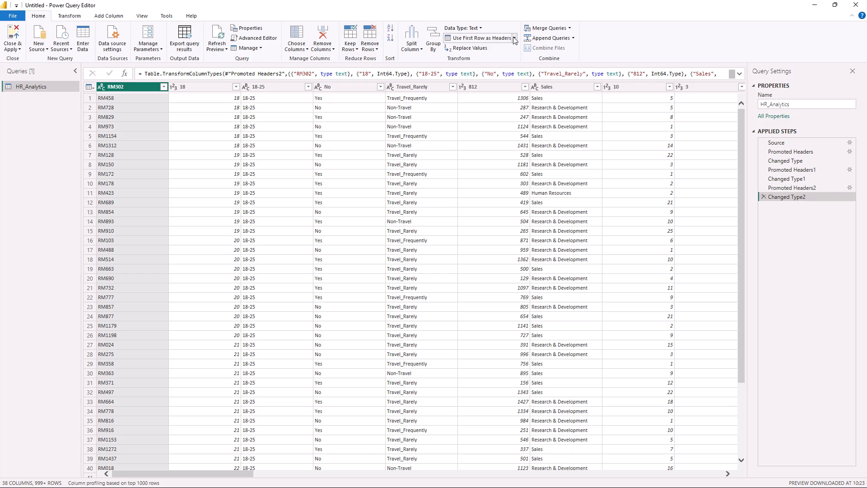
left_click(514, 37)
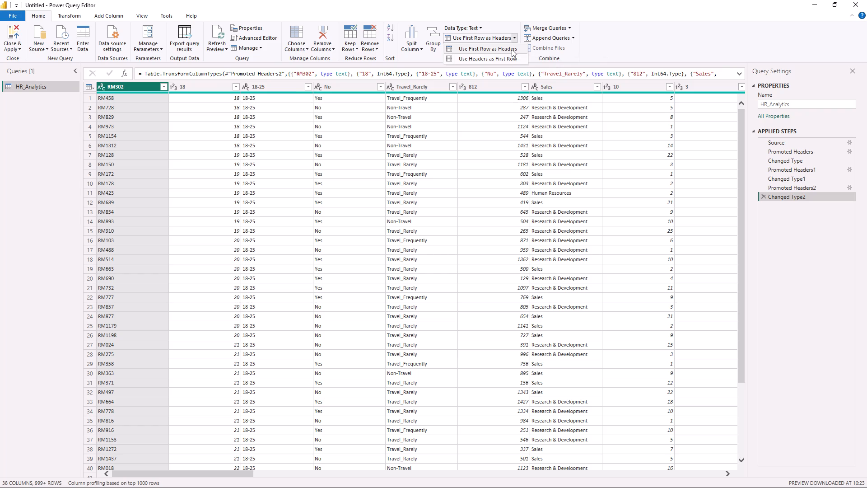
left_click(517, 39)
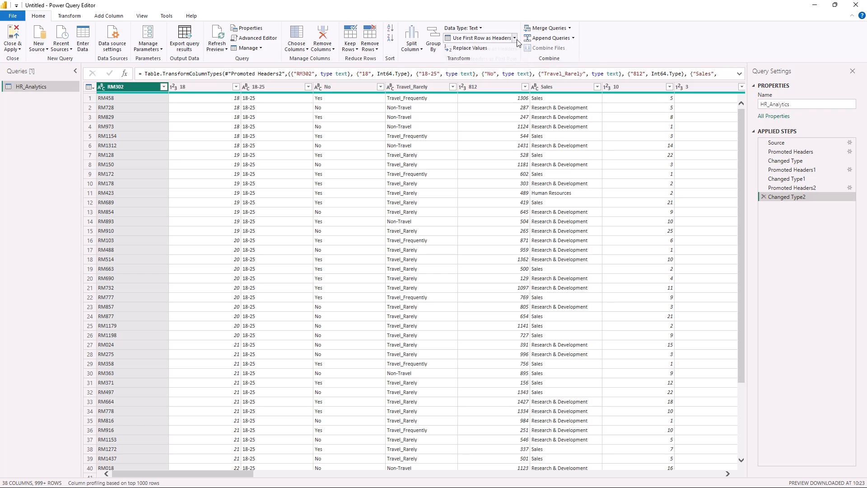
left_click(515, 39)
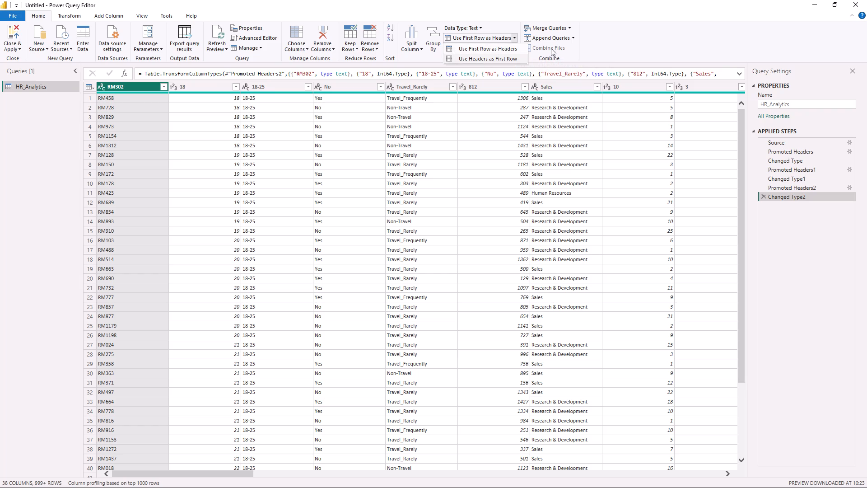
left_click(616, 39)
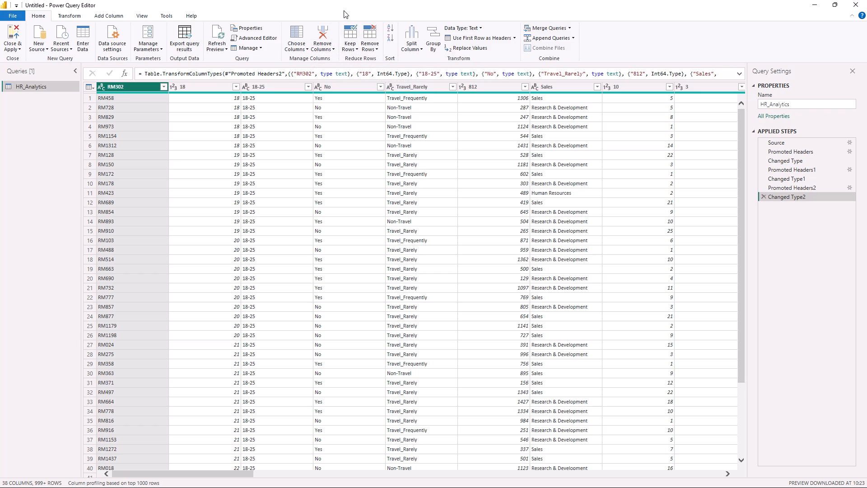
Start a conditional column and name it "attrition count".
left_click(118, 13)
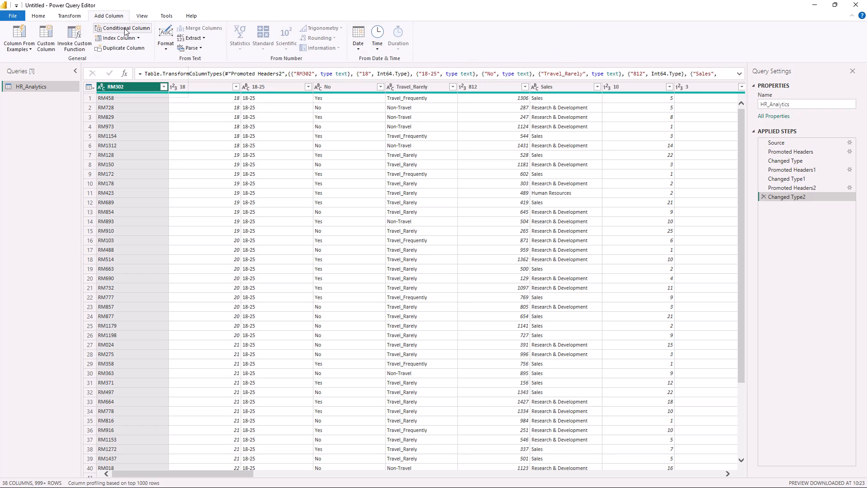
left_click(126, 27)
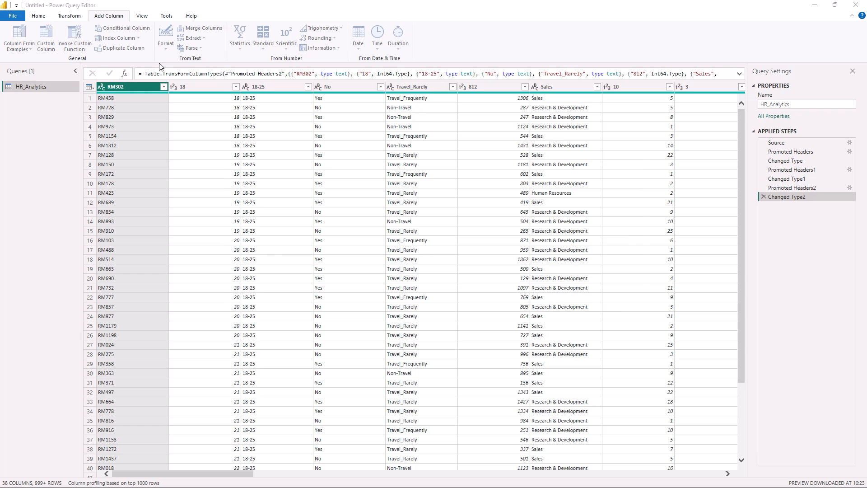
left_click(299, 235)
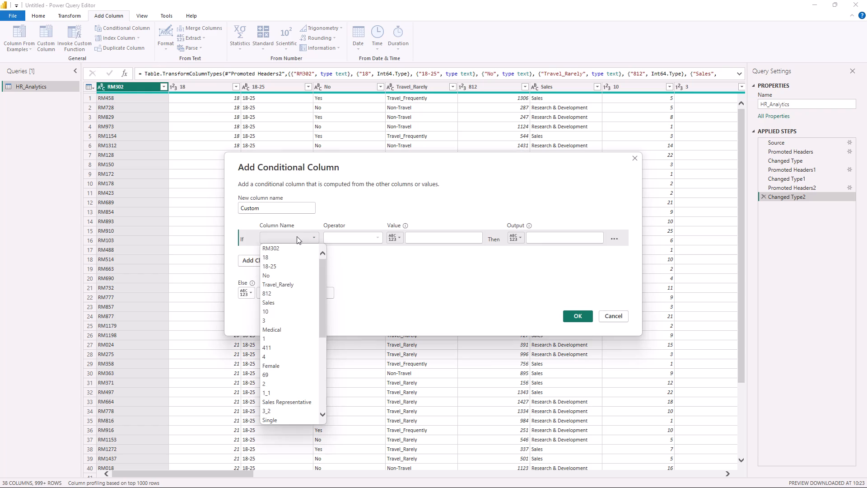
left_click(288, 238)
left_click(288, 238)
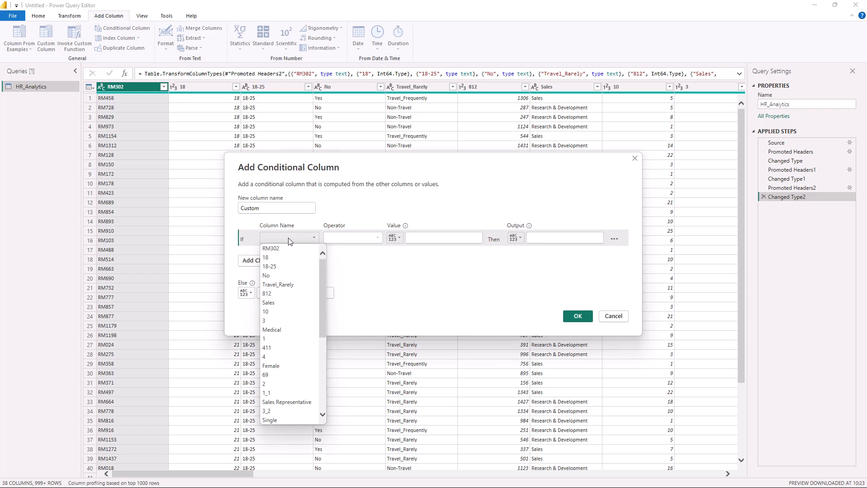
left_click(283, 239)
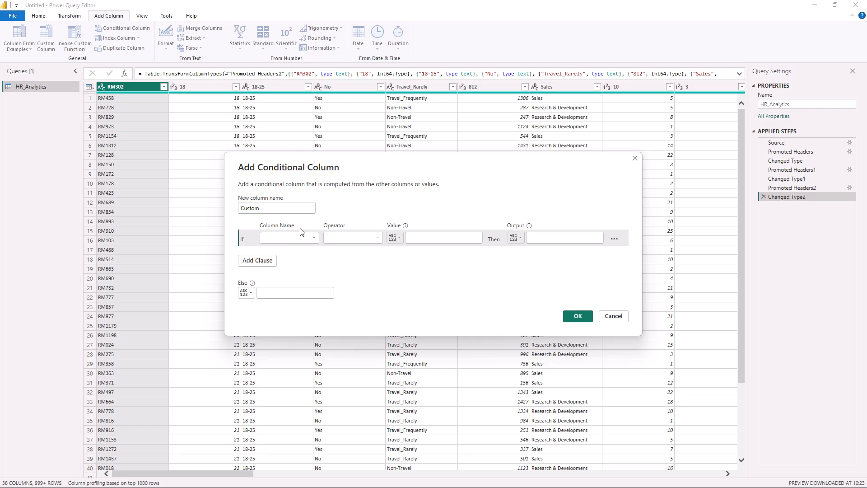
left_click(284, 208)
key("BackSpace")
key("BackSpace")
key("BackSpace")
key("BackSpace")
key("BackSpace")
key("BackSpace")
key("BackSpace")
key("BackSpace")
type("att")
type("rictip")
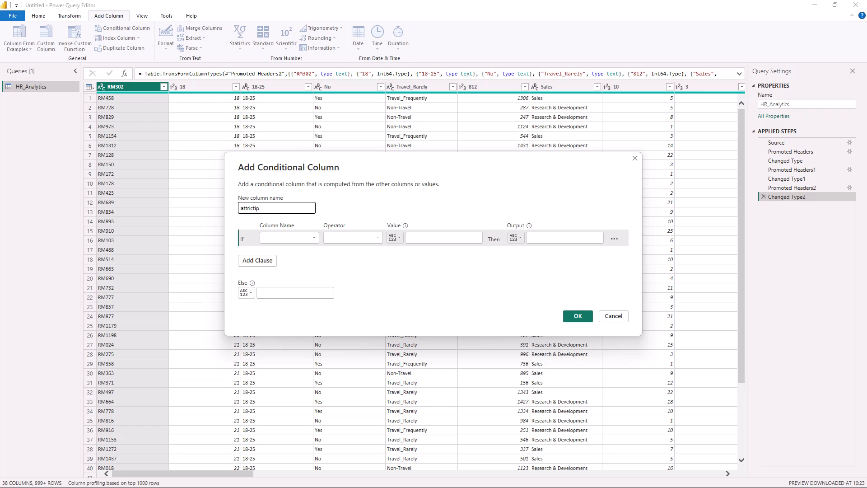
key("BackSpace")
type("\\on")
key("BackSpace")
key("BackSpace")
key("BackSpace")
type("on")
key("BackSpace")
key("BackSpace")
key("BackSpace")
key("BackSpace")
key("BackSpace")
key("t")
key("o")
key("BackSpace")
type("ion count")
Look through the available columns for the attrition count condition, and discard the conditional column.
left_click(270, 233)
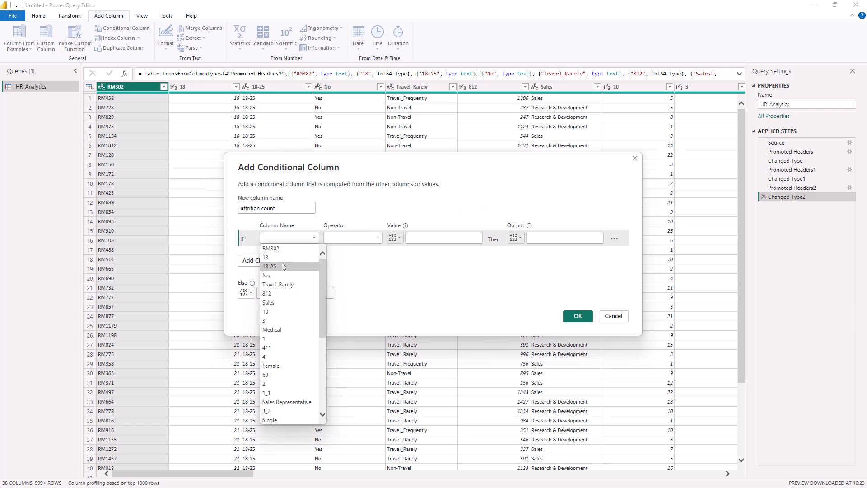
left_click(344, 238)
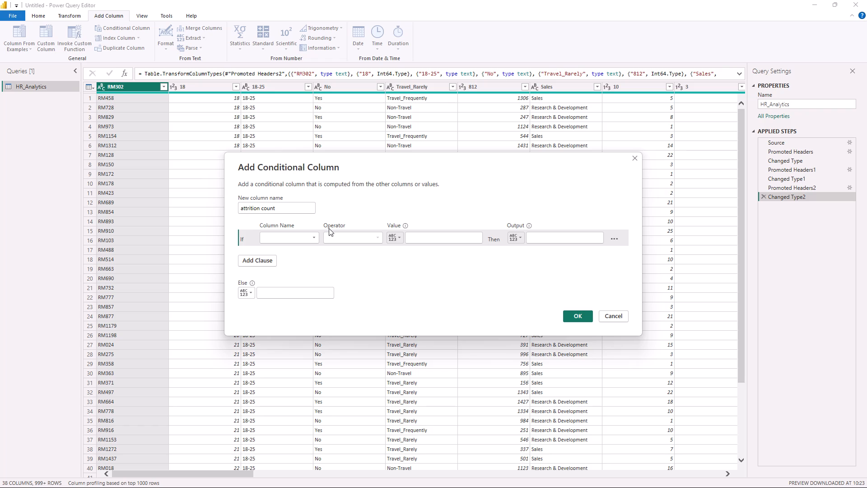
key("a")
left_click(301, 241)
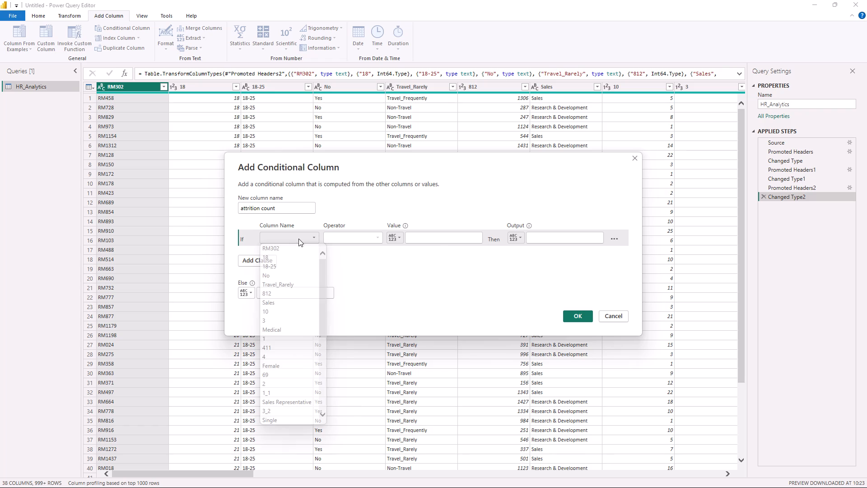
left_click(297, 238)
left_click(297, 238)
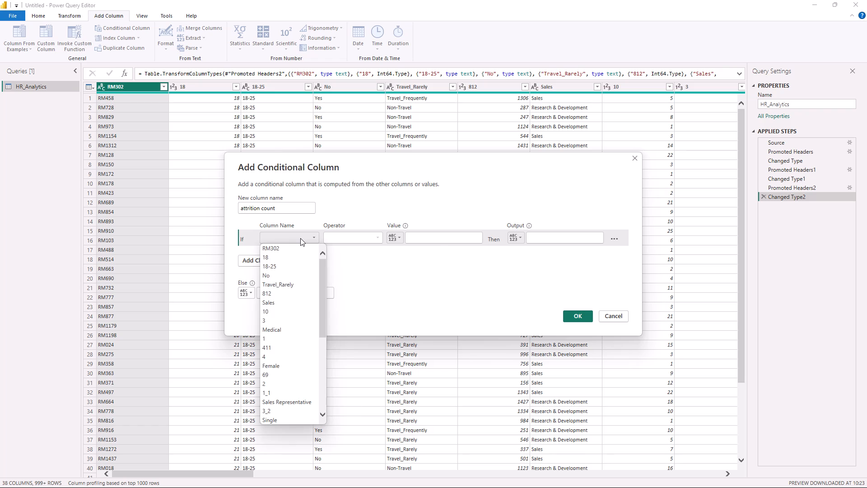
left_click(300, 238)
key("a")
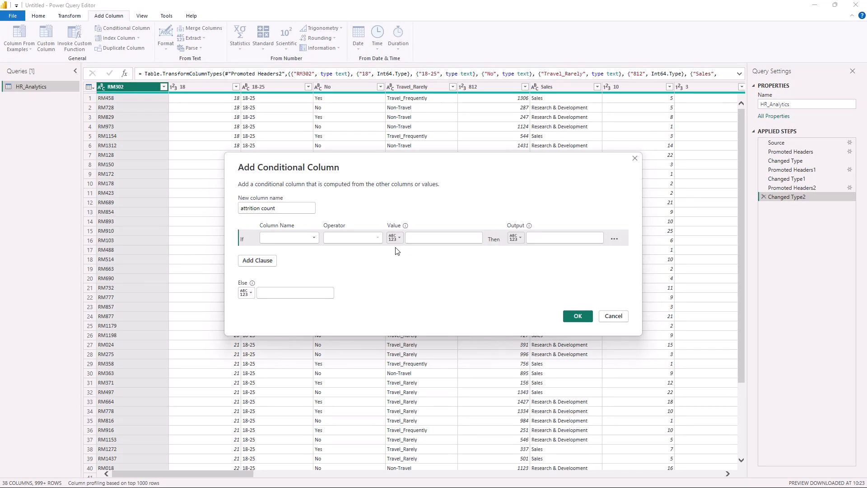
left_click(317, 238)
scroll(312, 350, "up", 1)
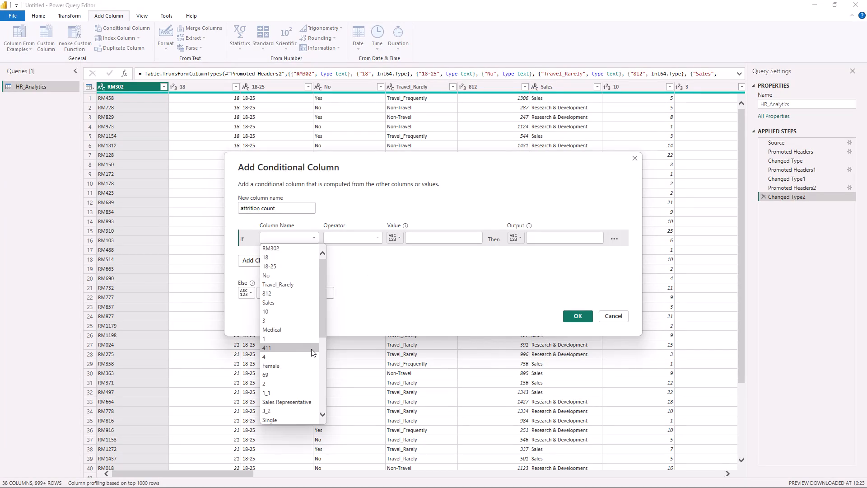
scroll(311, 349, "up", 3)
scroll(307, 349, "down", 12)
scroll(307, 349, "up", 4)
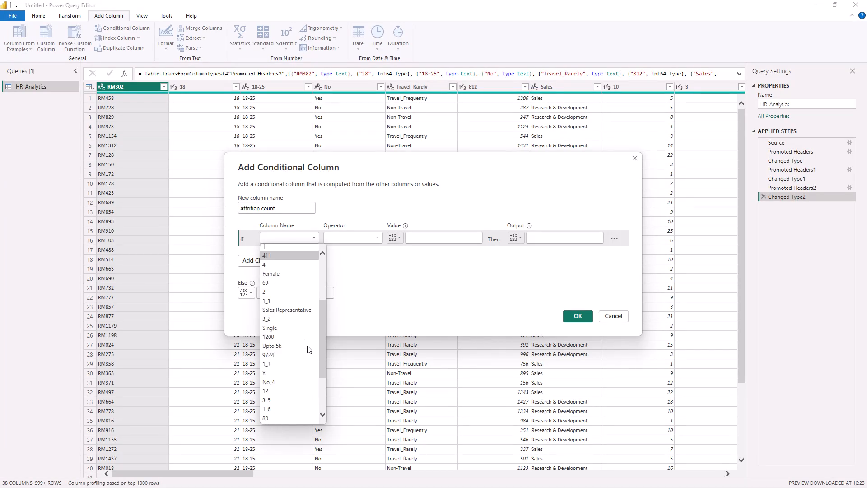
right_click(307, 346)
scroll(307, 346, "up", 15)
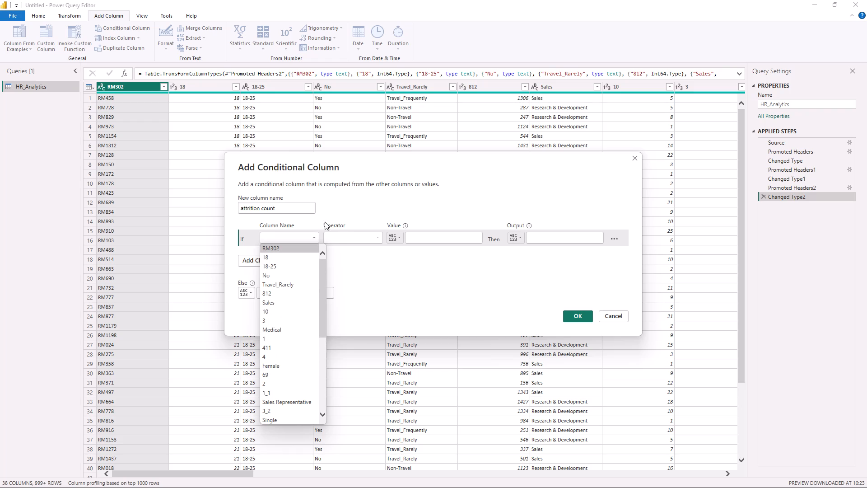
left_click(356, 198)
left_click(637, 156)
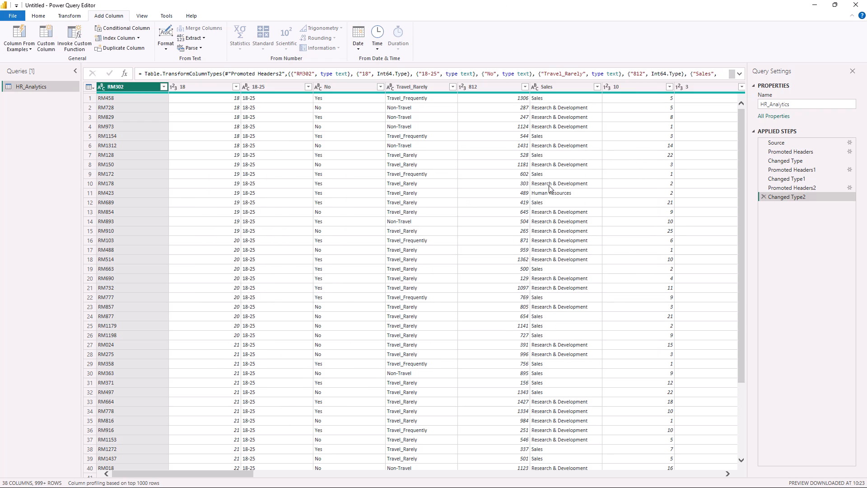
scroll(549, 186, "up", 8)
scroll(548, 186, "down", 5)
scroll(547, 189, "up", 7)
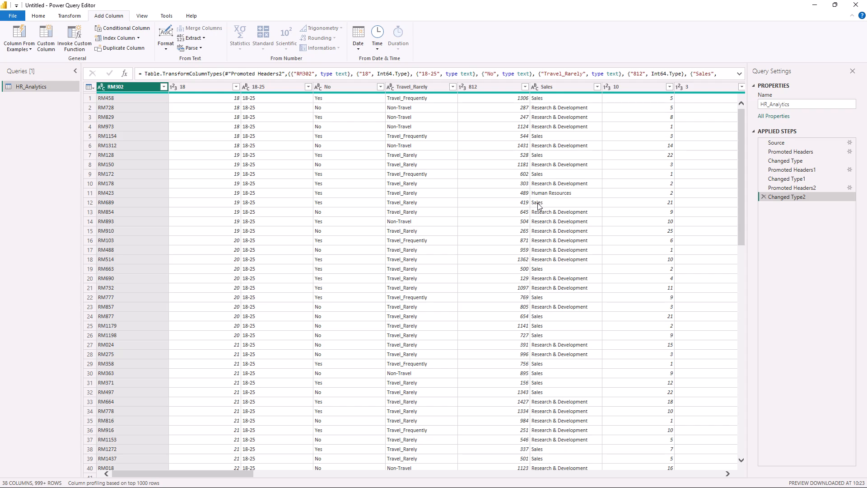
Examine the HR_Analytics rows and the promoted column headers in the data preview.
scroll(590, 157, "up", 1)
scroll(637, 231, "down", 2)
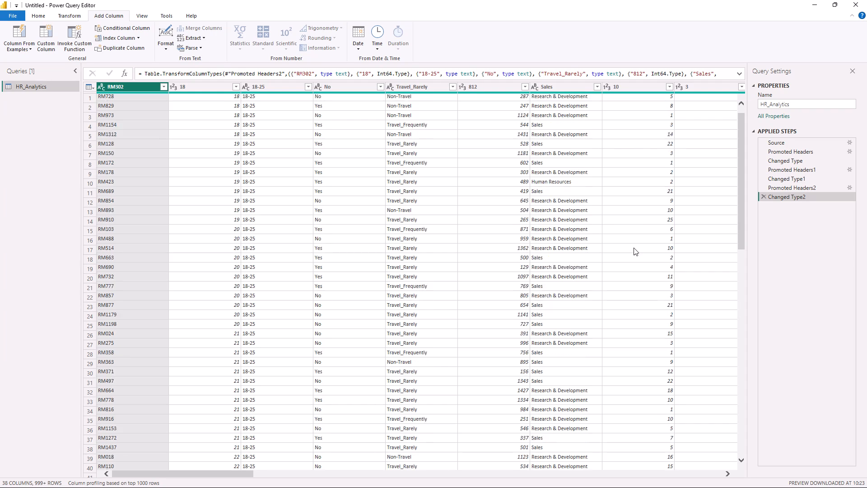
scroll(636, 240, "down", 8)
scroll(627, 245, "up", 7)
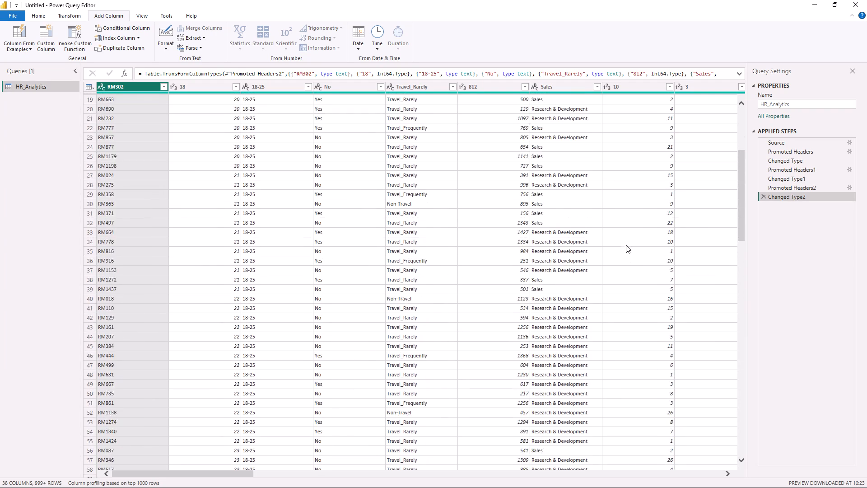
scroll(626, 245, "up", 14)
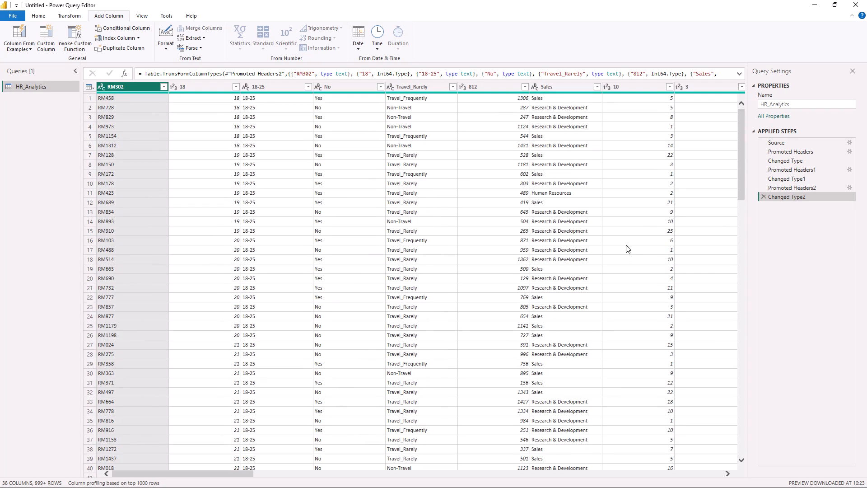
scroll(626, 245, "up", 4)
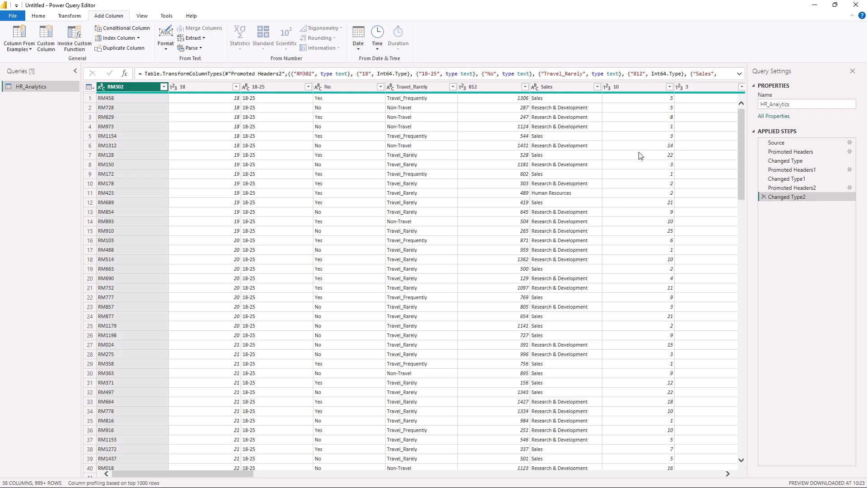
right_click(482, 198)
left_click(478, 175)
scroll(480, 173, "down", 1)
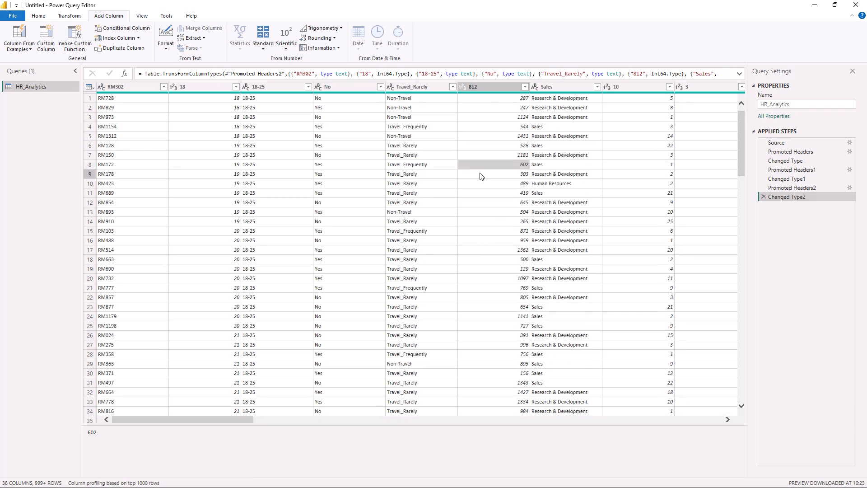
scroll(439, 148, "up", 11)
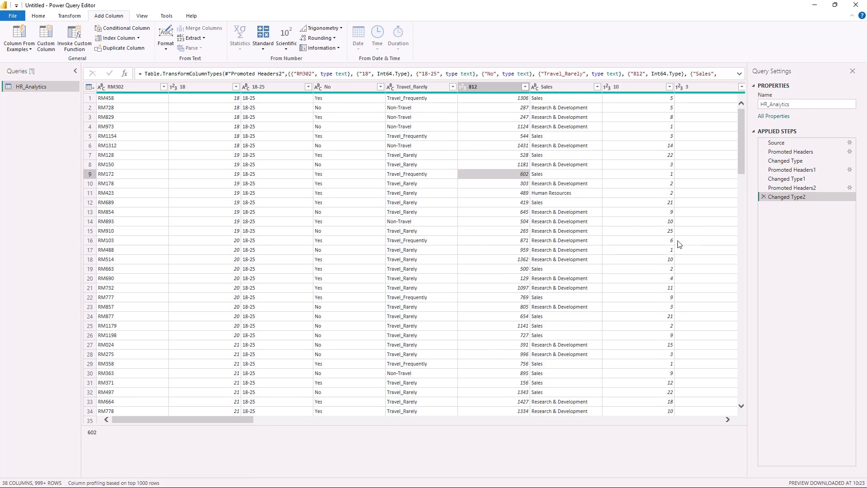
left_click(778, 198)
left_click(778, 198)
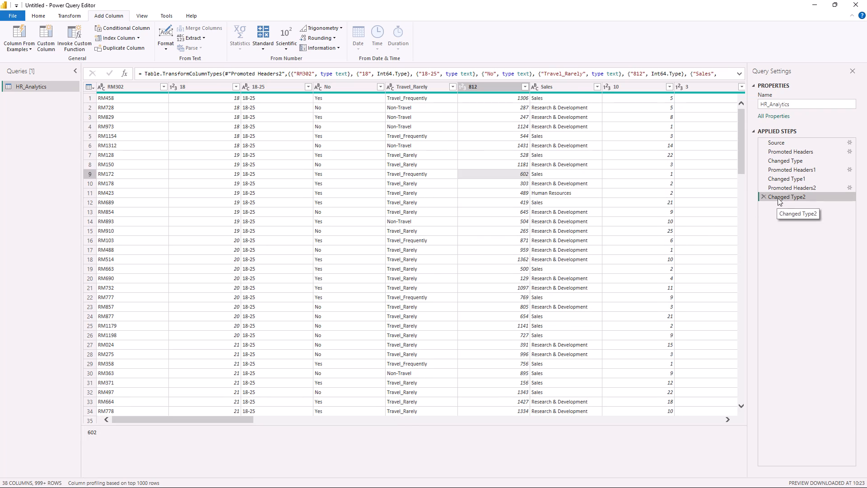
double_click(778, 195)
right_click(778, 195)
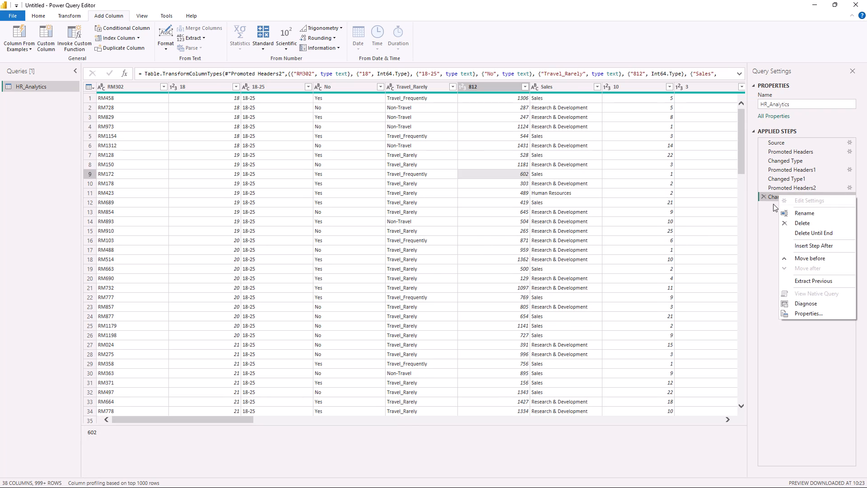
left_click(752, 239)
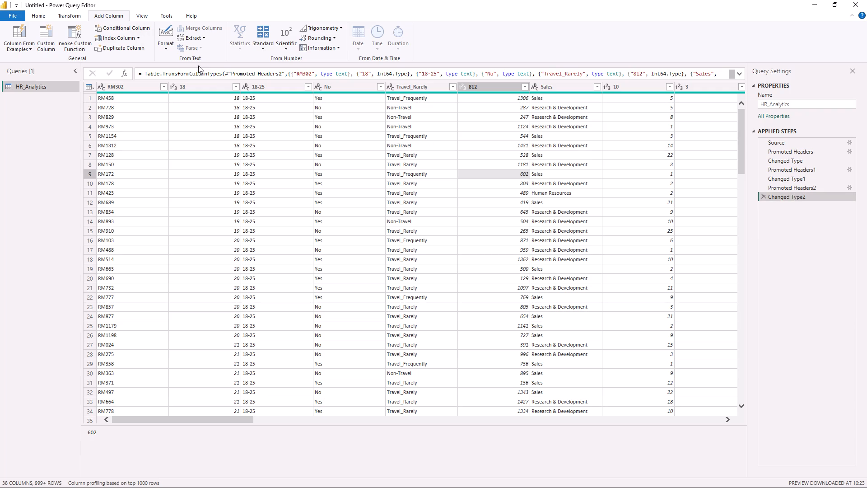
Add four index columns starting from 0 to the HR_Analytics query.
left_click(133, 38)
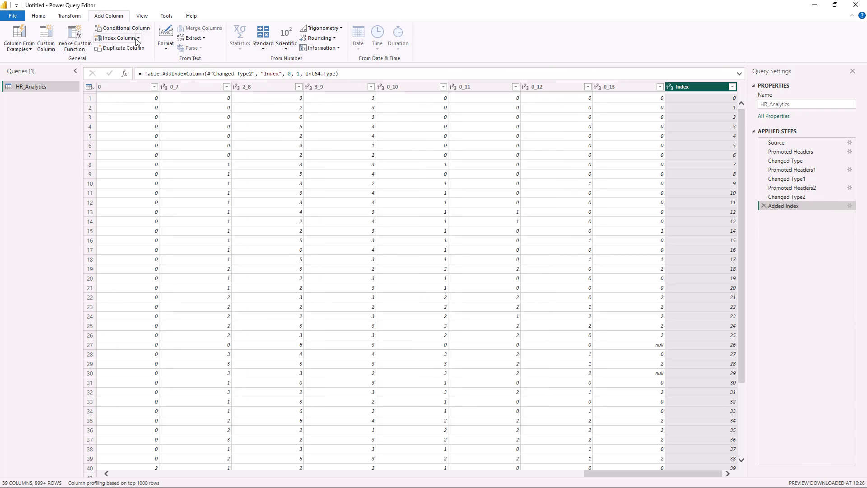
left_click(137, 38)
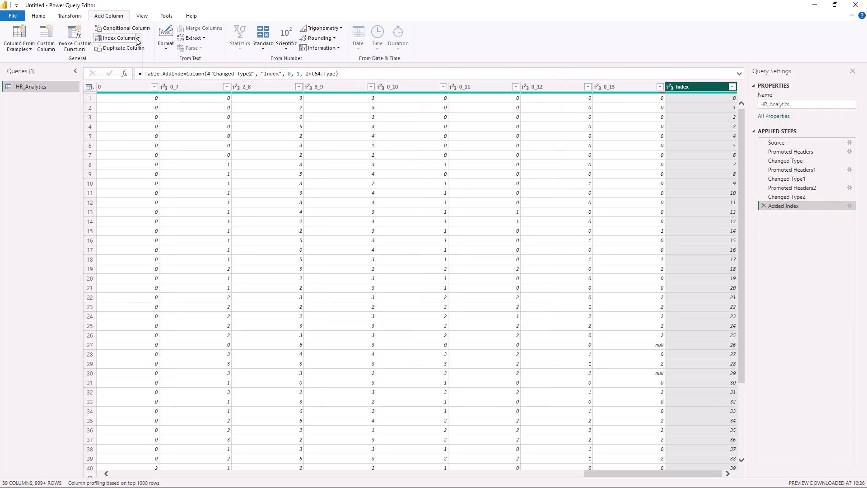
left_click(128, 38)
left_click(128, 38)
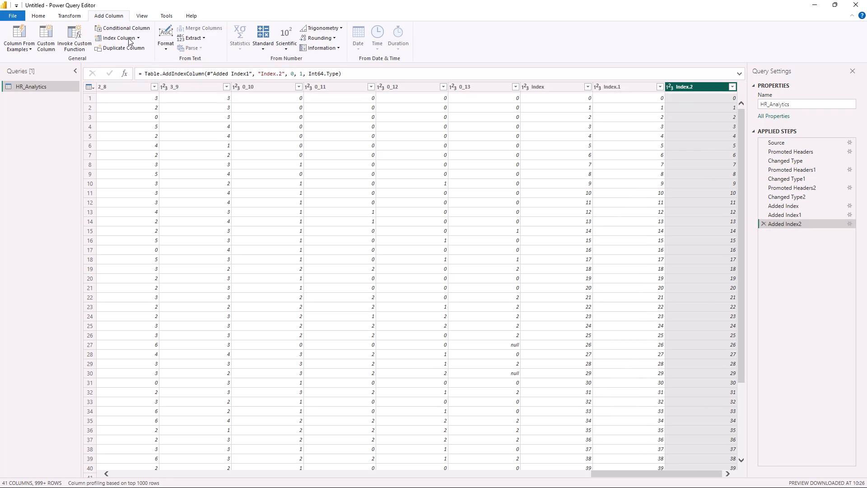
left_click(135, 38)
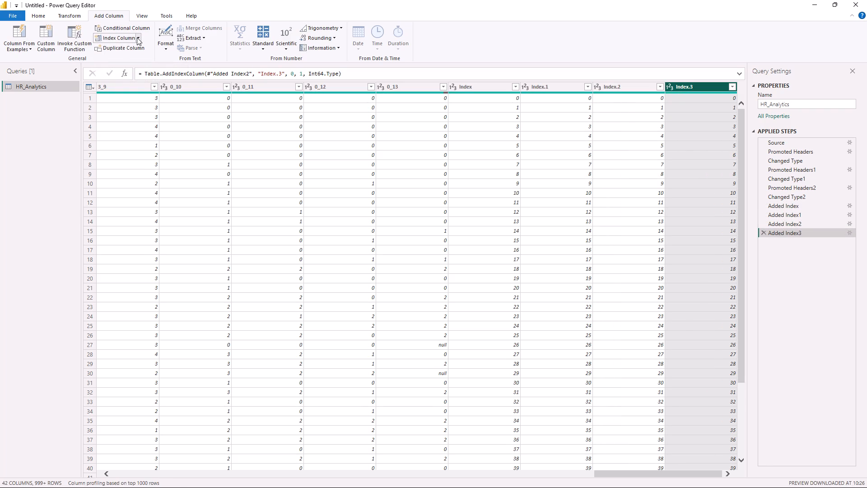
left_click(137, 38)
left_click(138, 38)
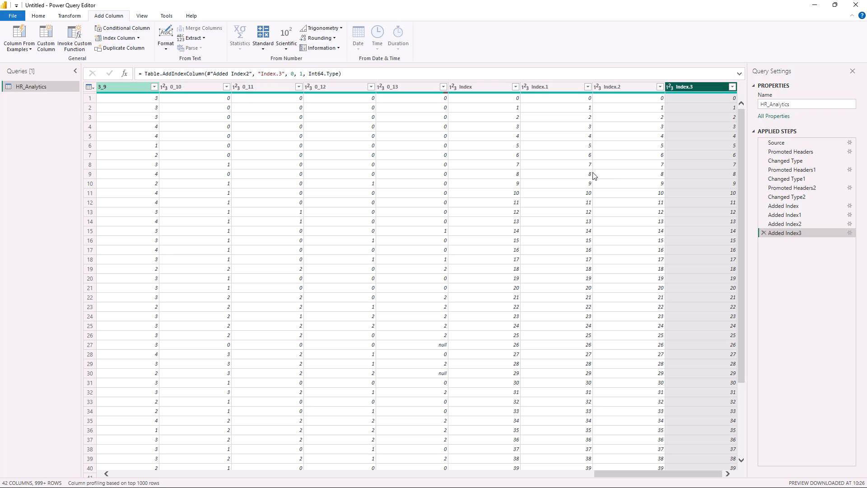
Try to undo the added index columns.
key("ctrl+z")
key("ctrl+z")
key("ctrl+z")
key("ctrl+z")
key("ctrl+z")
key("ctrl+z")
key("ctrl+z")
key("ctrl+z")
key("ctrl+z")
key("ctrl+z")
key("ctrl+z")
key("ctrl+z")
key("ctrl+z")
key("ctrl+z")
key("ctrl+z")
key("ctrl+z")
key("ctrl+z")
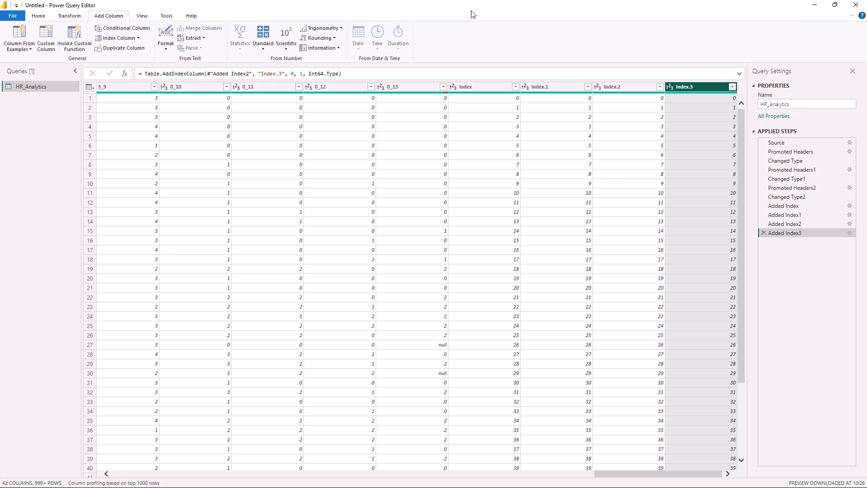
Close the Power Query Editor without applying the query changes.
left_click(866, 0)
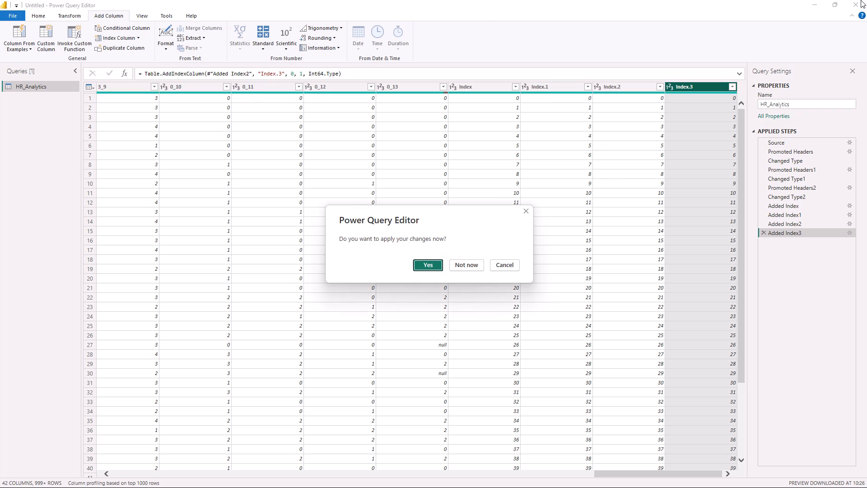
left_click(465, 264)
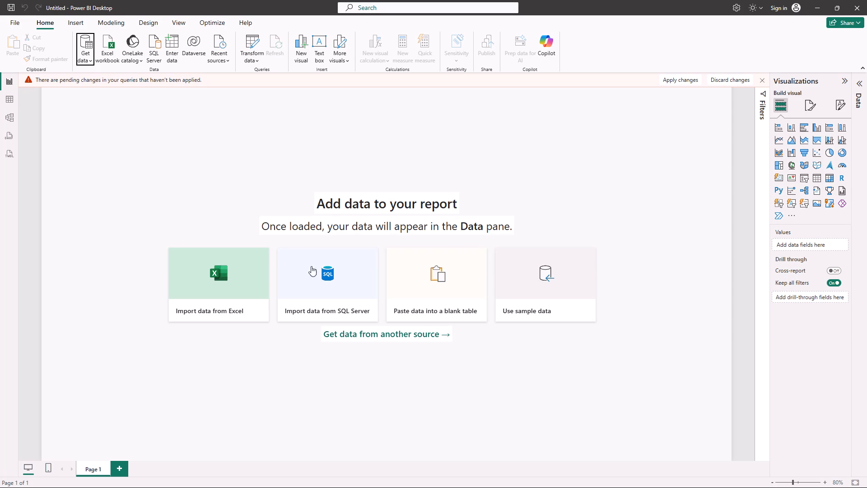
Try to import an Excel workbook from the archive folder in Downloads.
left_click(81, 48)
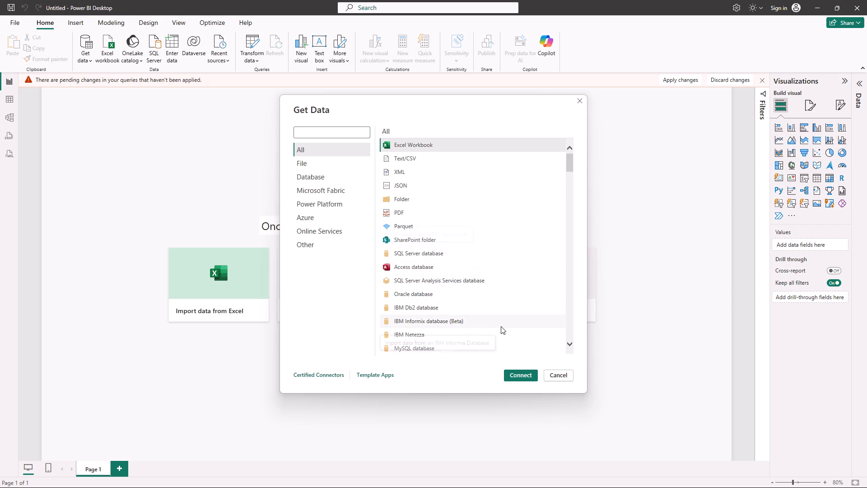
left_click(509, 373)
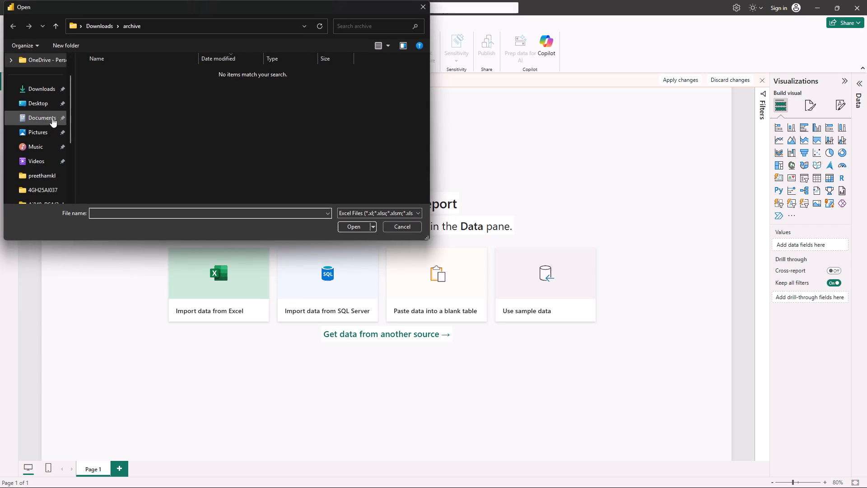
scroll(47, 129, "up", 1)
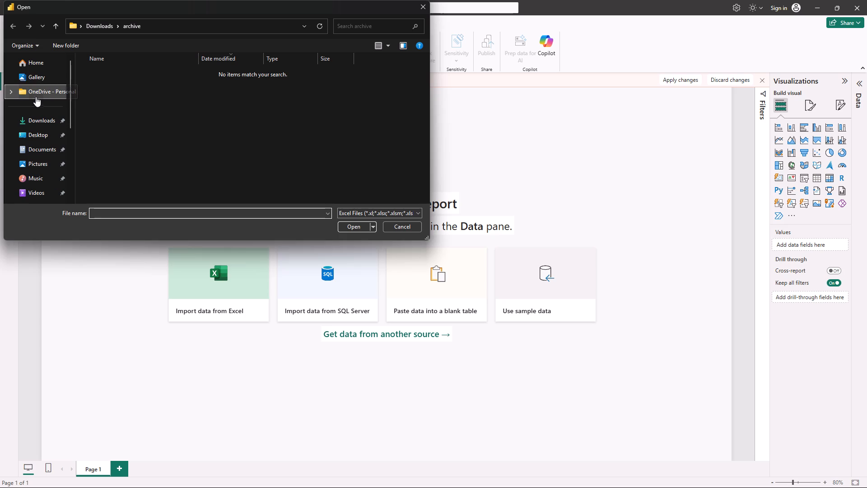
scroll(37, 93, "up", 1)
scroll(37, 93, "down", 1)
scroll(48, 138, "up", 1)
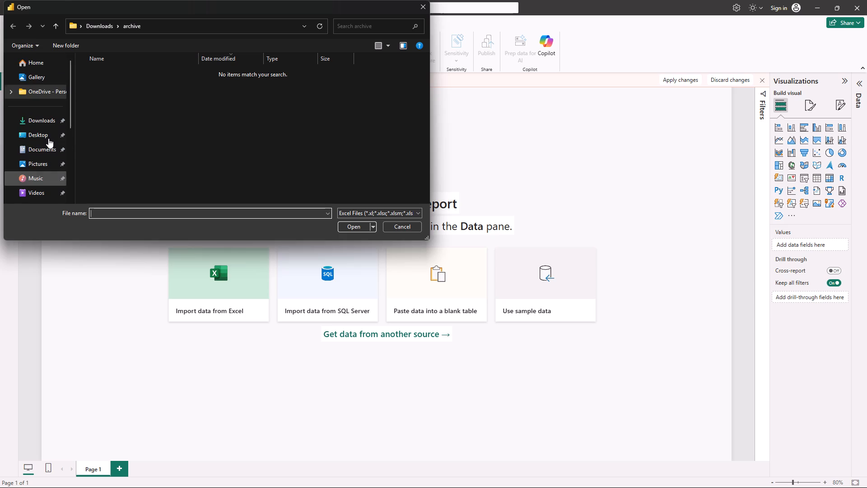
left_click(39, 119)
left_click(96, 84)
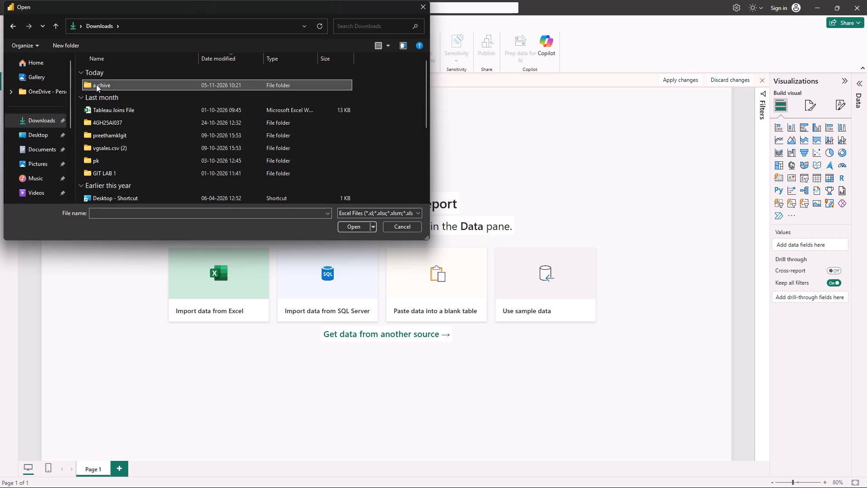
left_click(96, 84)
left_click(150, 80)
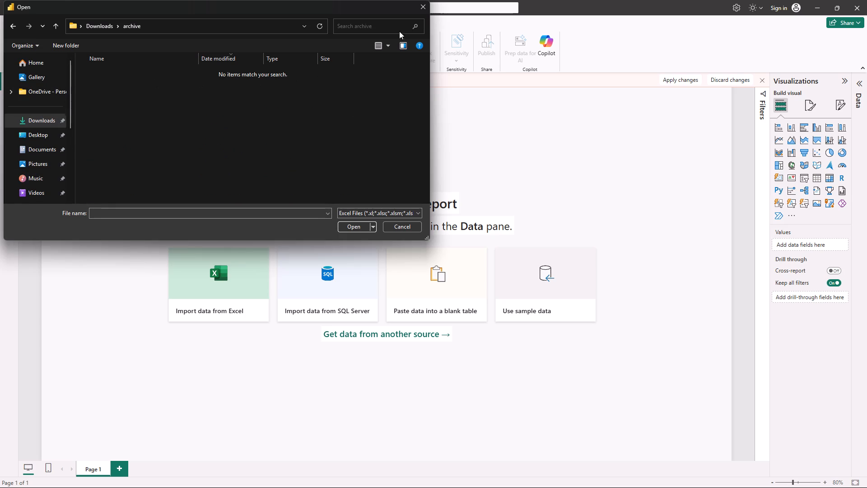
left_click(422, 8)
Close the untitled report without saving its changes.
left_click(864, 0)
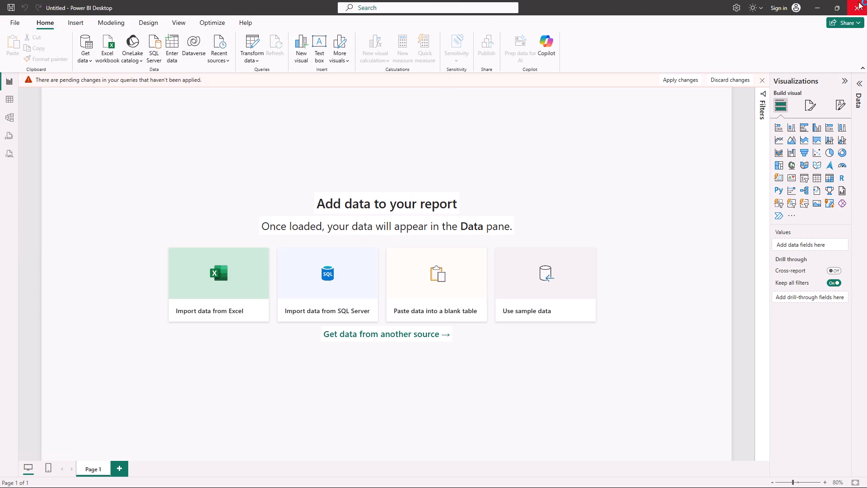
left_click(853, 1)
left_click(856, 1)
left_click(856, 6)
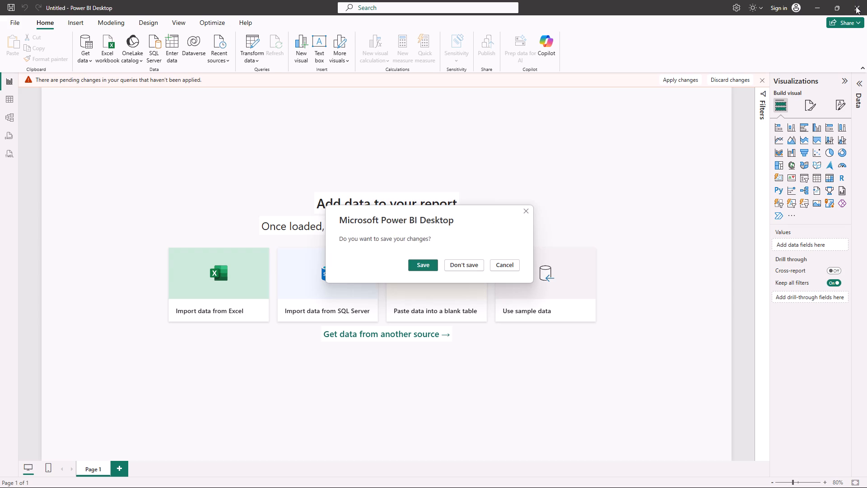
left_click(853, 5)
left_click(856, 5)
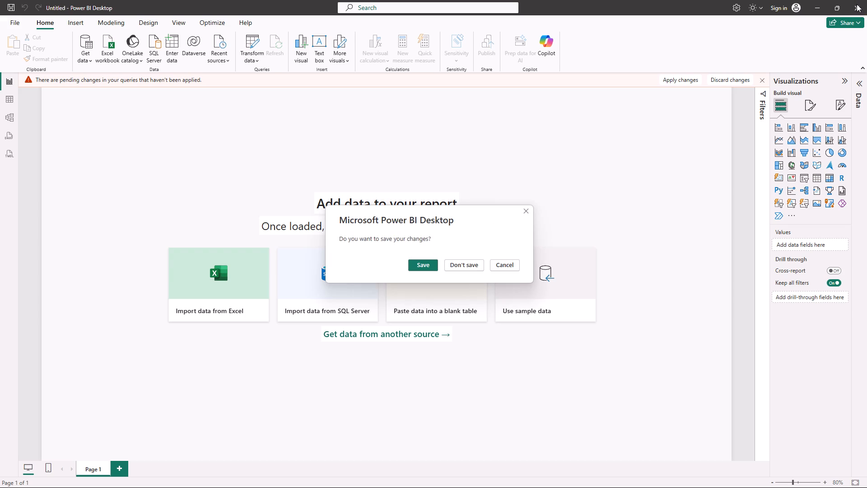
left_click(857, 4)
left_click(468, 260)
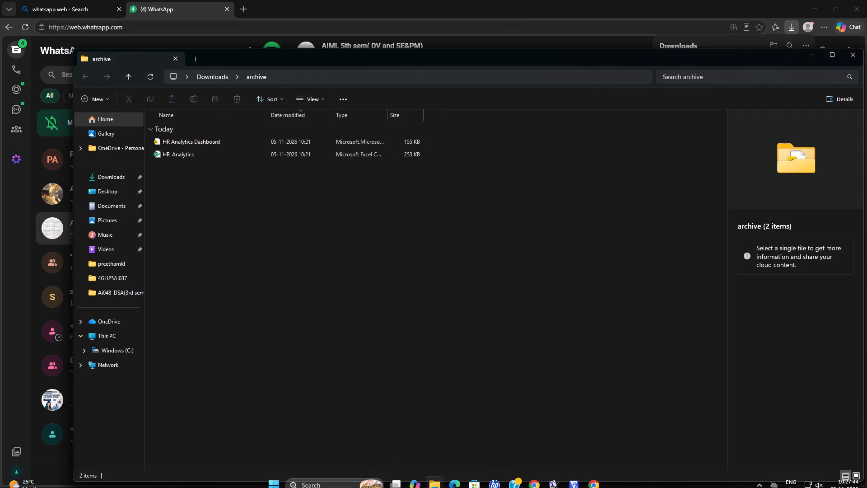
Relaunch Power BI Desktop through a Windows search for "power" and start a blank report.
left_click(346, 480)
key("p")
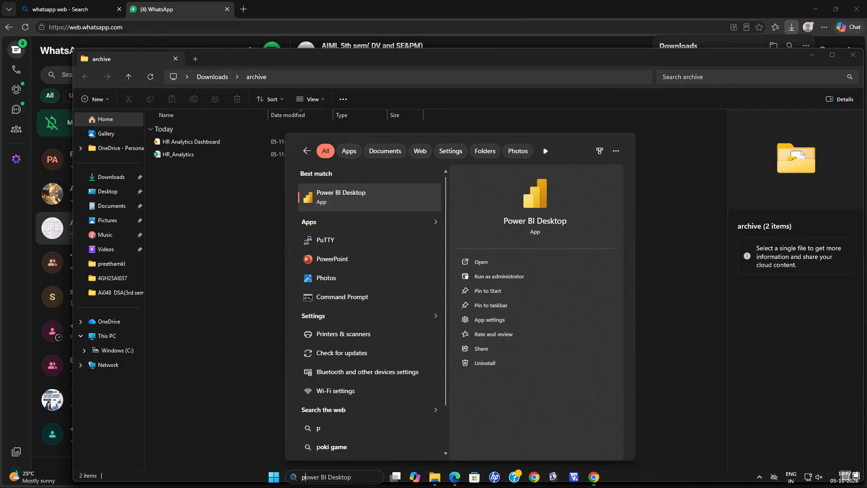
type("ower")
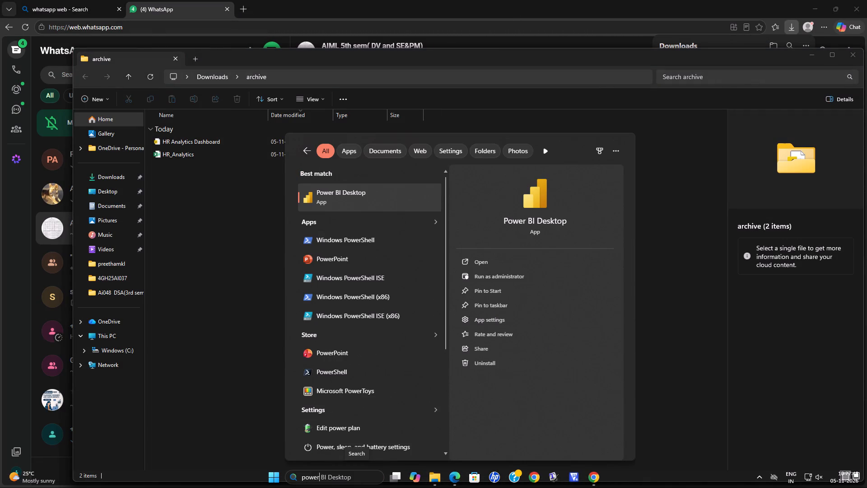
left_click(323, 201)
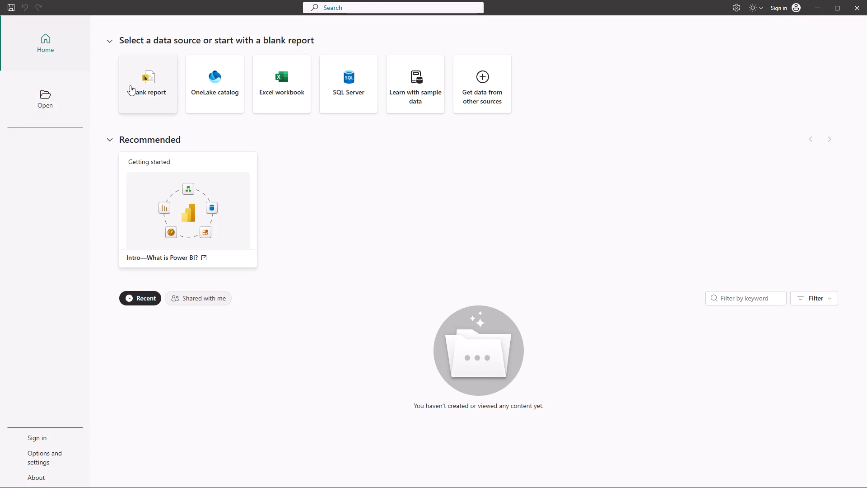
left_click(154, 93)
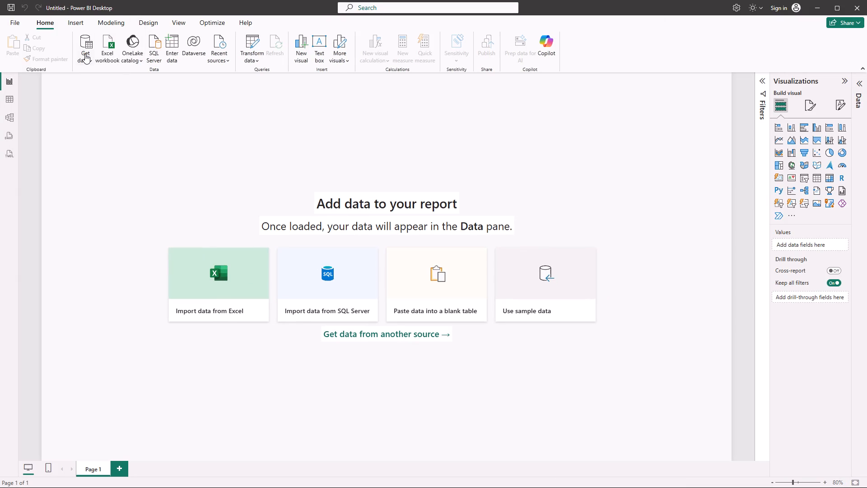
Import the HR_Analytics CSV file from the archive folder and open it for transformation in Power Query.
left_click(85, 54)
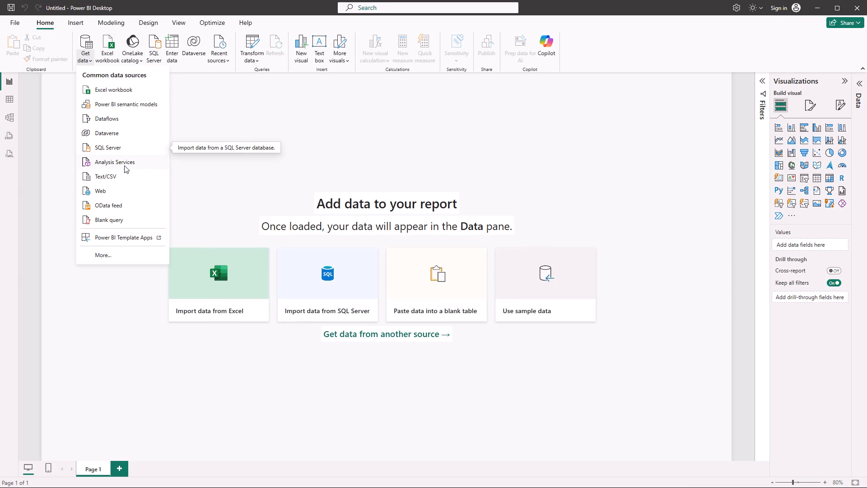
left_click(125, 174)
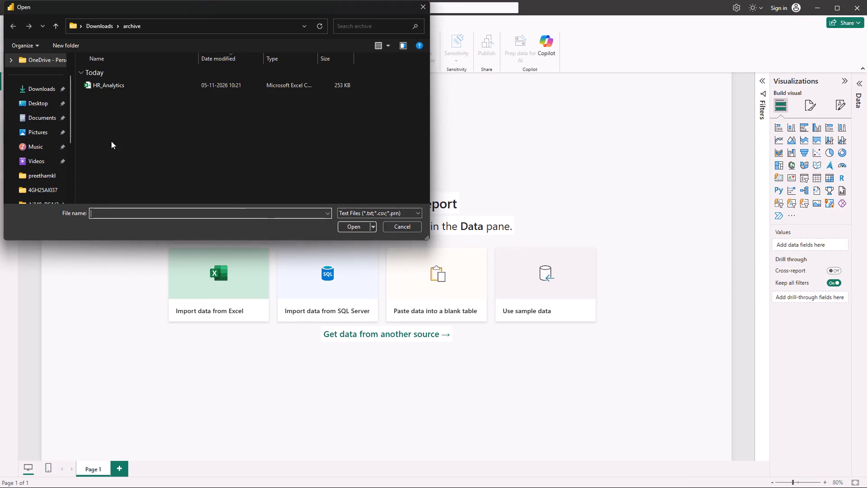
double_click(115, 80)
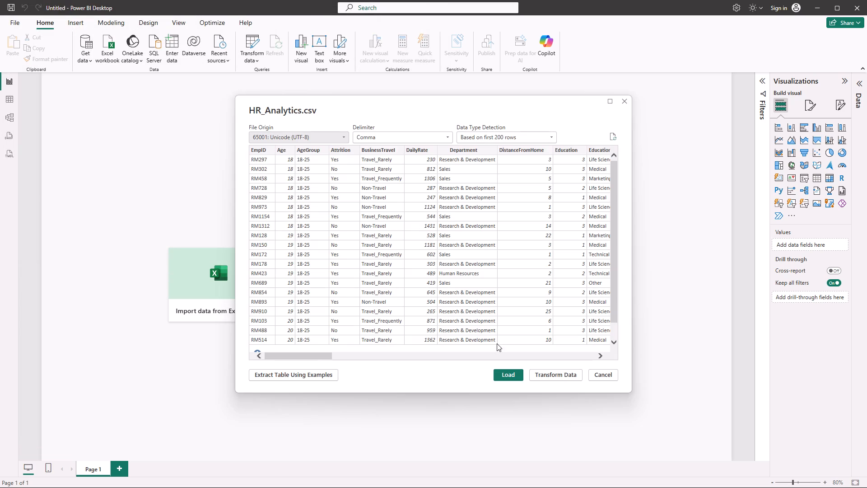
left_click(548, 372)
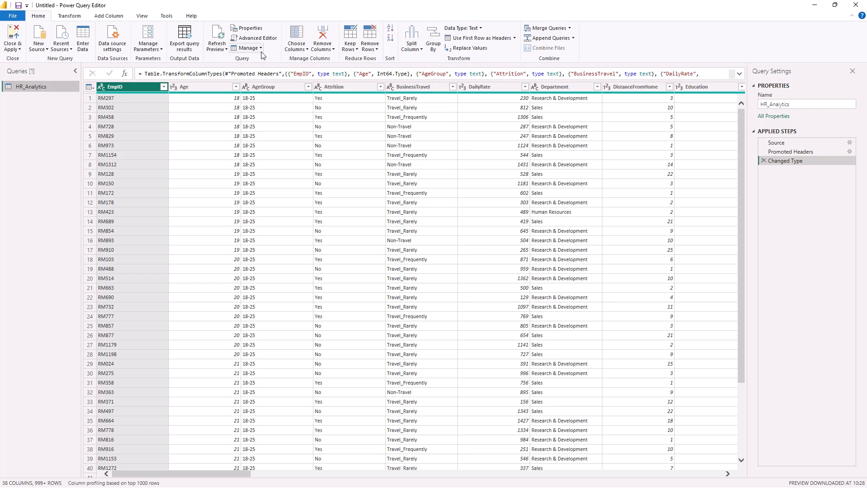
Look across the full set of HR_Analytics columns, through to the years-at-company fields and back to EmpID.
left_click(108, 17)
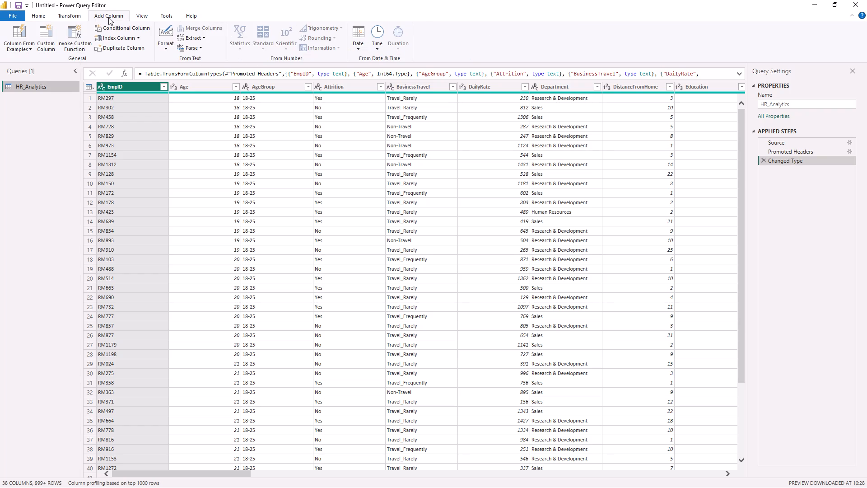
left_click(109, 17)
left_click(726, 473)
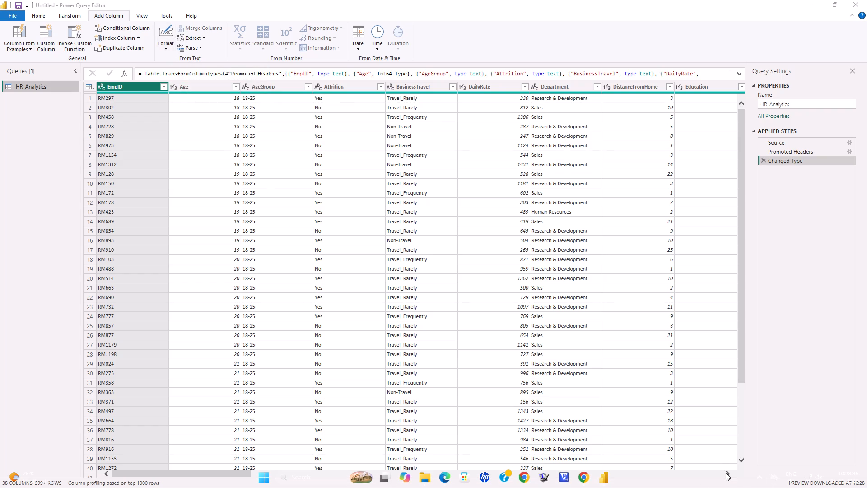
left_click(727, 473)
left_click(728, 474)
left_click_drag(193, 470, 210, 476)
left_click_drag(209, 475, 226, 469)
left_click_drag(226, 469, 238, 472)
left_click(305, 419)
left_click_drag(240, 422, 623, 444)
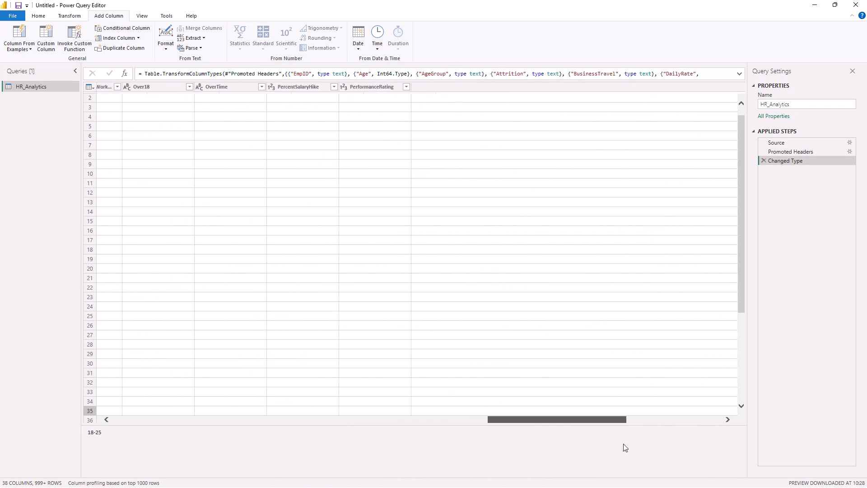
left_click_drag(623, 444, 687, 442)
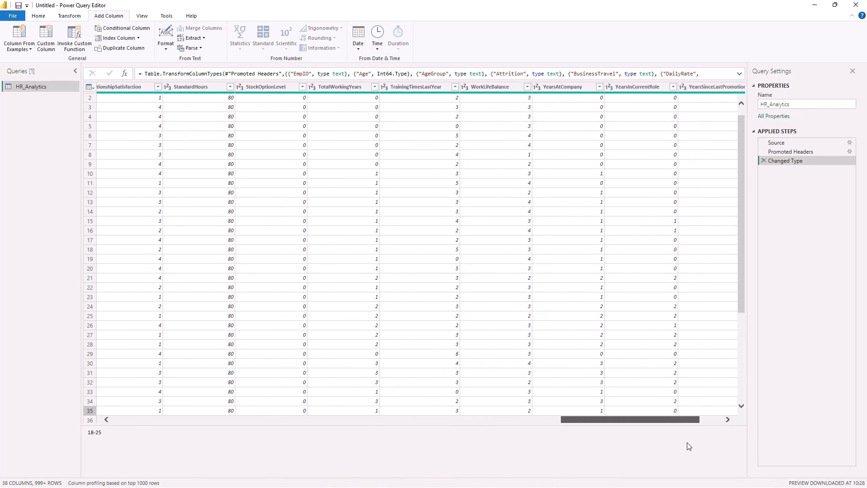
left_click_drag(687, 442, 107, 288)
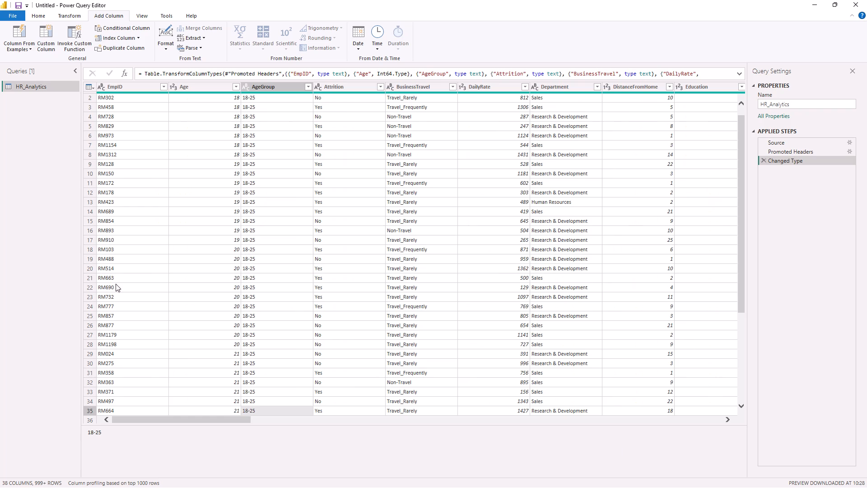
Look through the HR_Analytics rows, examining the employee ages, age groups and Attrition values.
scroll(236, 186, "up", 4)
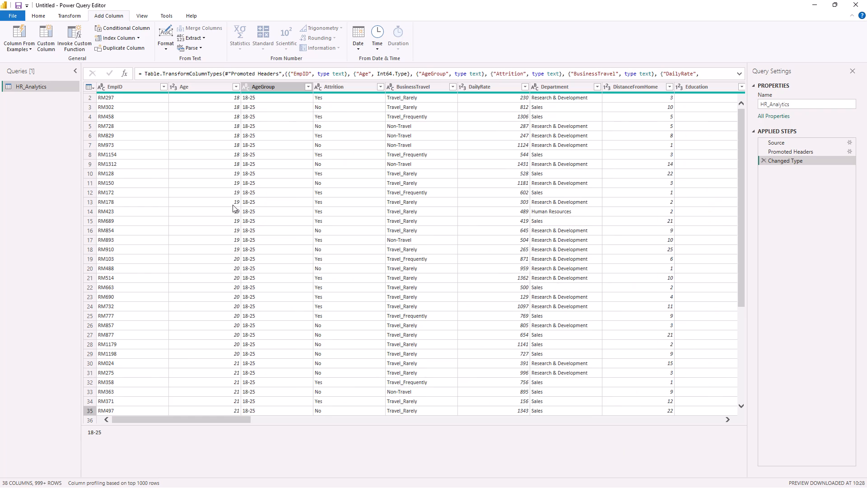
scroll(233, 205, "up", 5)
scroll(234, 198, "down", 2)
scroll(242, 201, "up", 5)
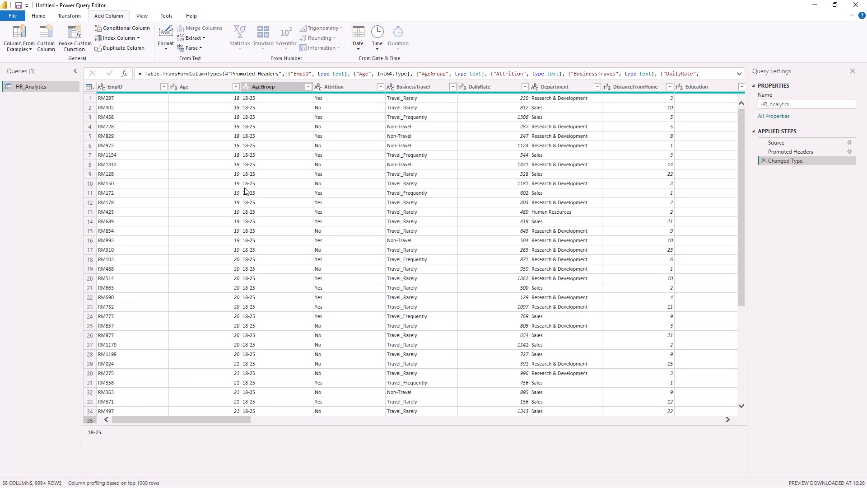
scroll(244, 185, "up", 15)
scroll(218, 133, "up", 1)
scroll(218, 133, "down", 1)
scroll(218, 133, "up", 1)
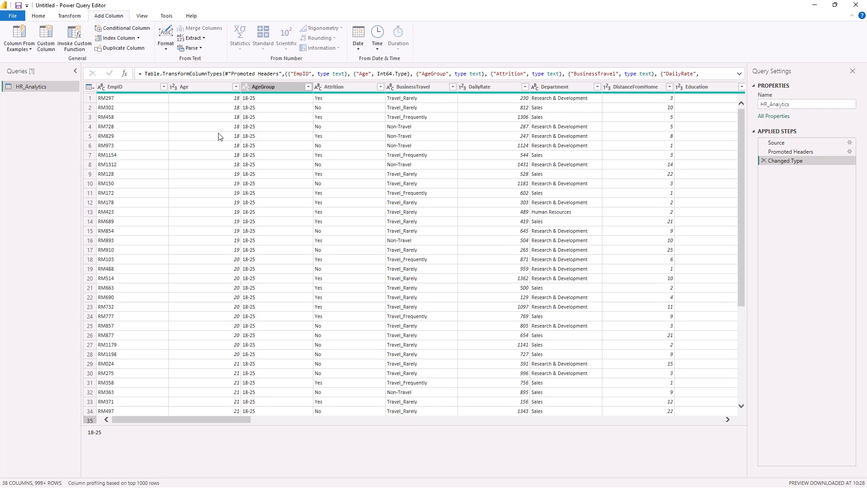
scroll(218, 133, "up", 3)
scroll(218, 133, "down", 1)
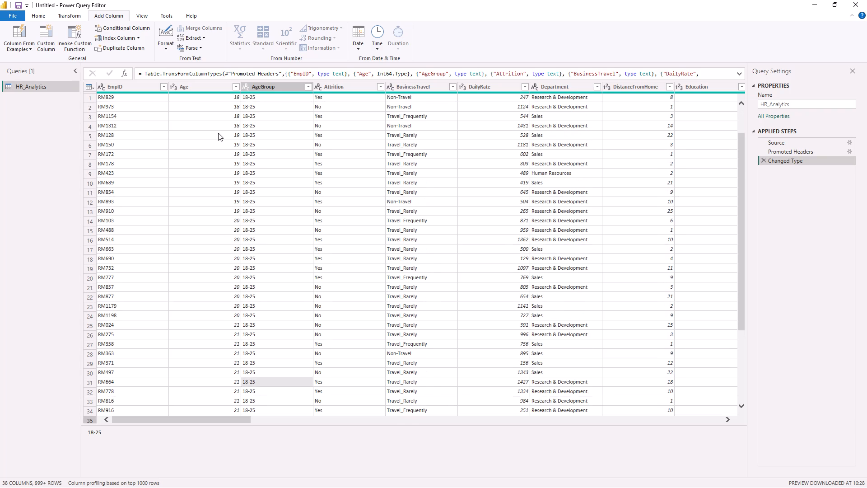
scroll(218, 133, "down", 2)
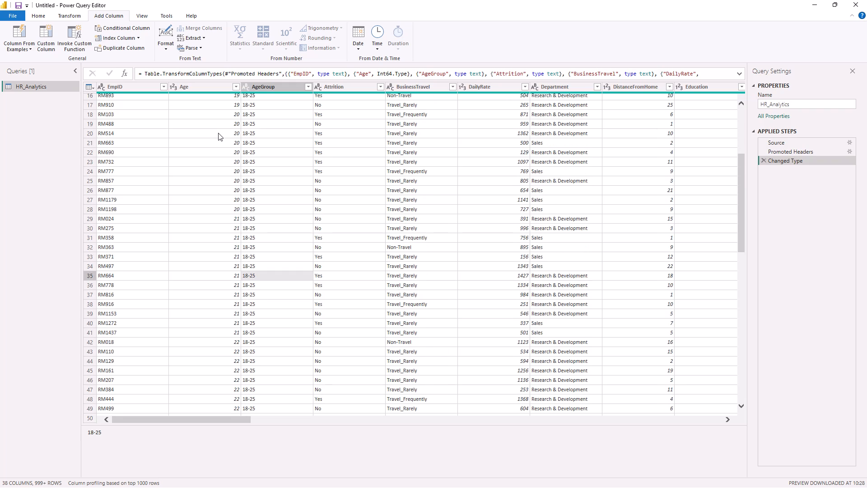
scroll(218, 133, "down", 3)
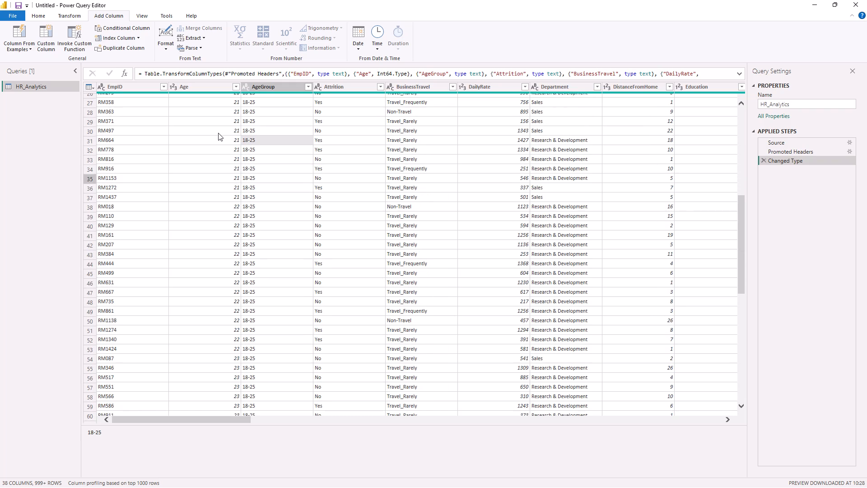
scroll(218, 133, "down", 3)
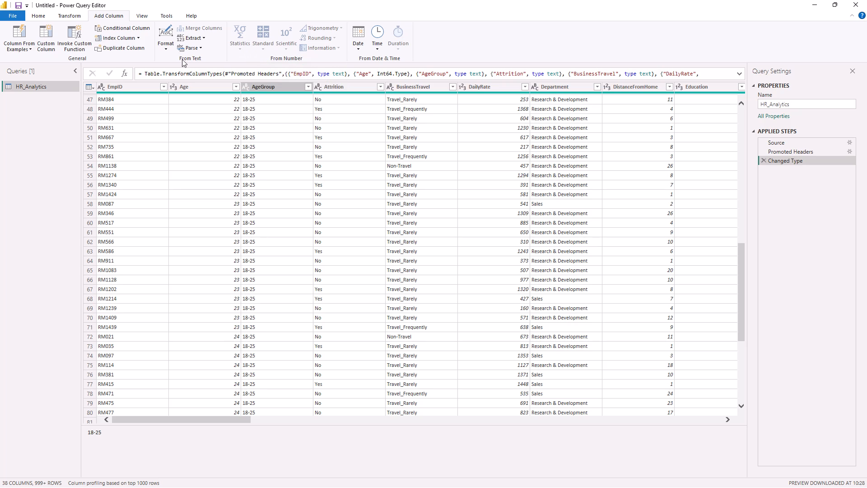
Start a new conditional column on HR_Analytics and name it "attrition column".
left_click(142, 29)
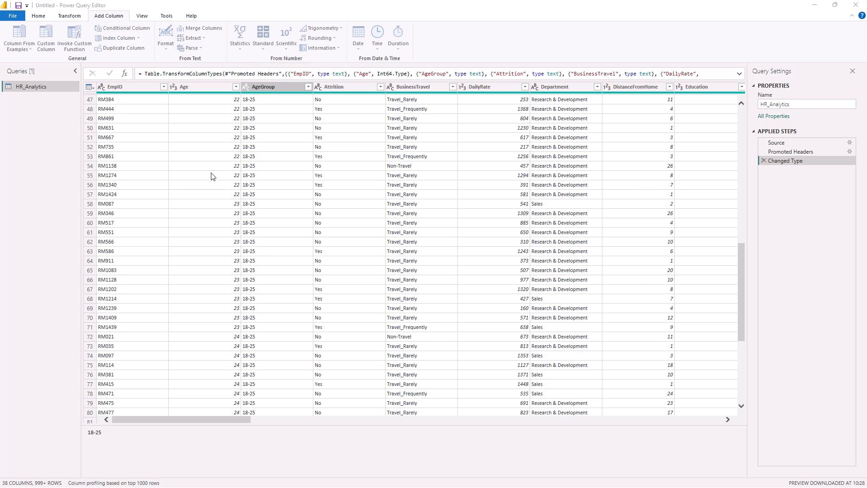
left_click_drag(266, 211, 236, 210)
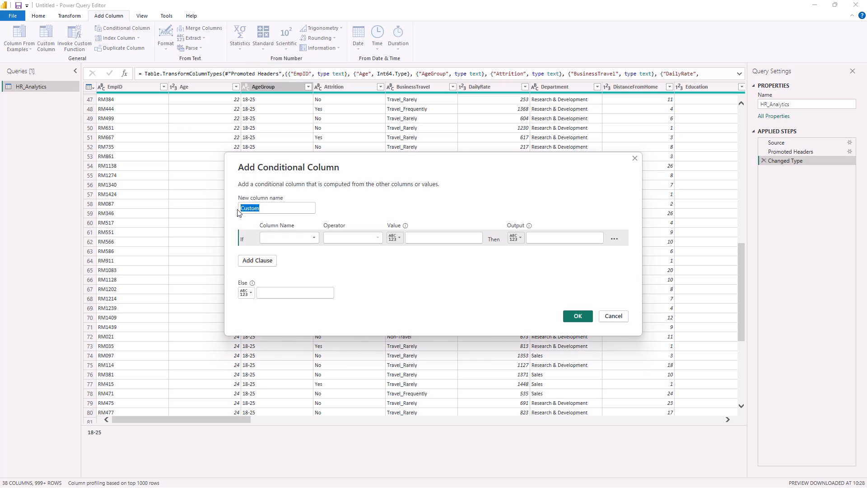
key("BackSpace")
type("add")
key("BackSpace")
key("BackSpace")
key("BackSpace")
type("attri")
type("tion")
key("space")
type("column")
Define the conditional column's rule to output 1 if Attrition equals "yes" and 0 otherwise, and create it.
left_click(280, 242)
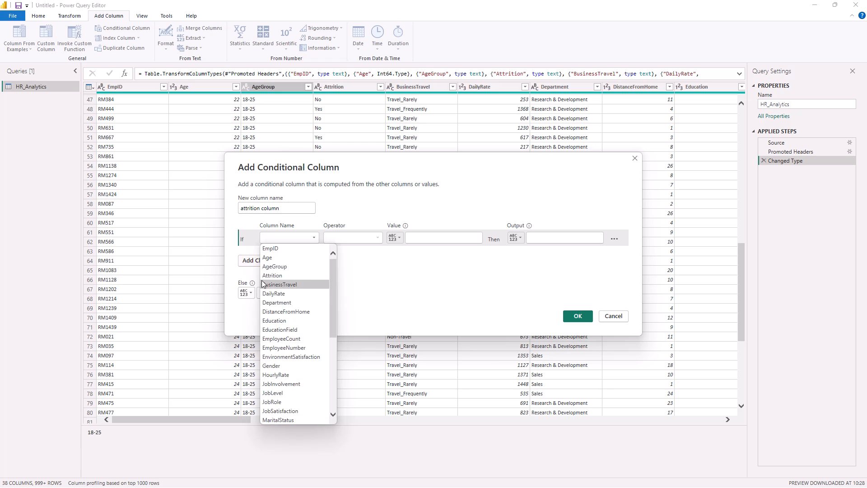
left_click(282, 275)
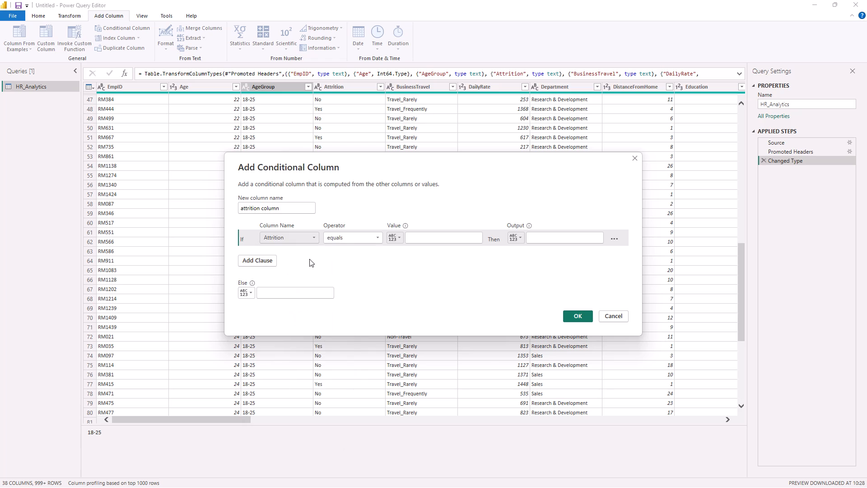
left_click(415, 241)
type("yes")
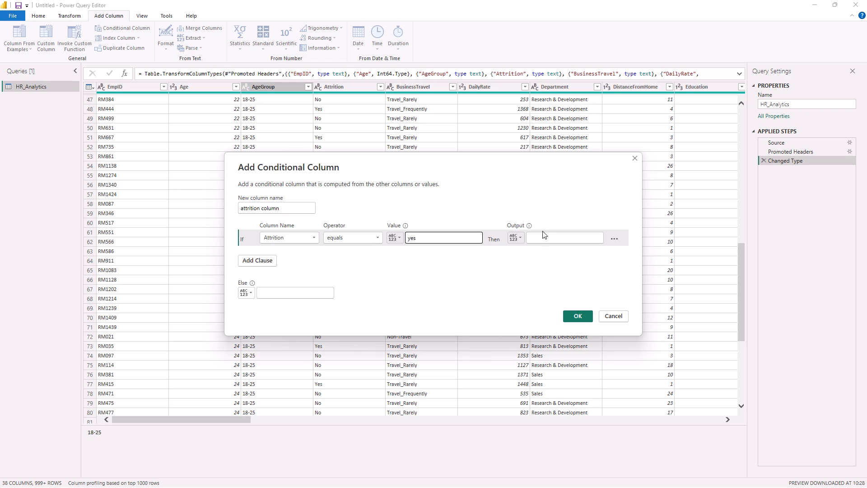
left_click(543, 234)
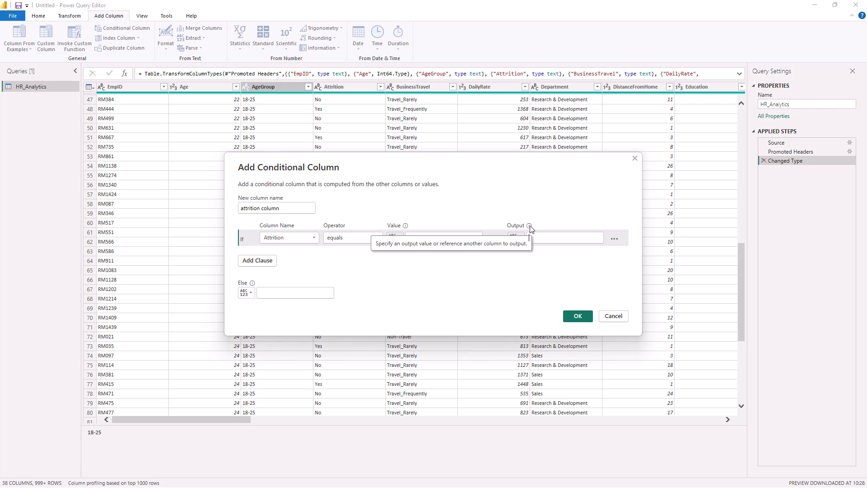
key("1")
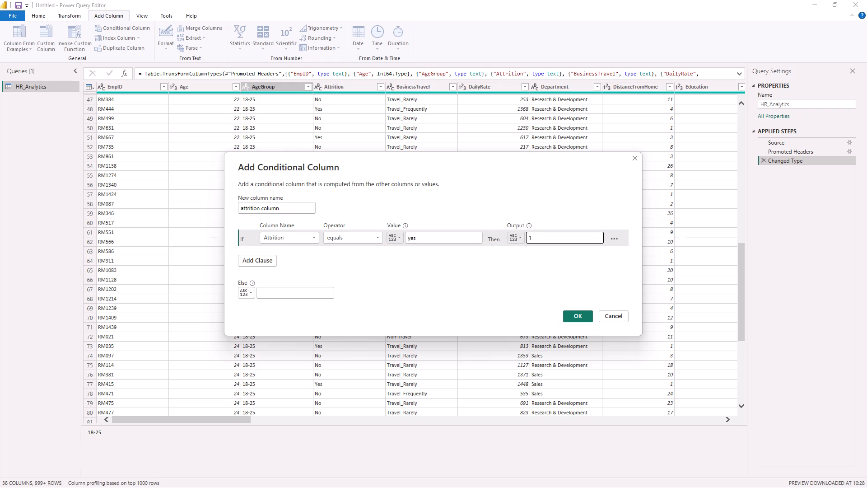
left_click(269, 292)
key("0")
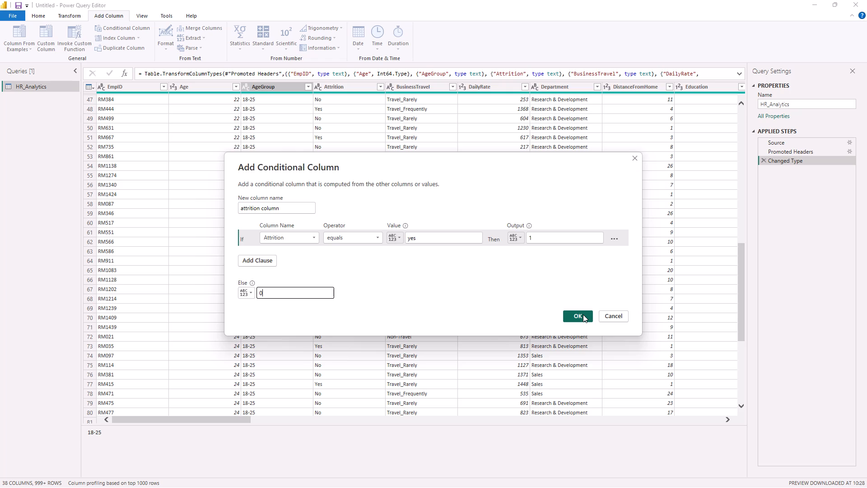
left_click(583, 314)
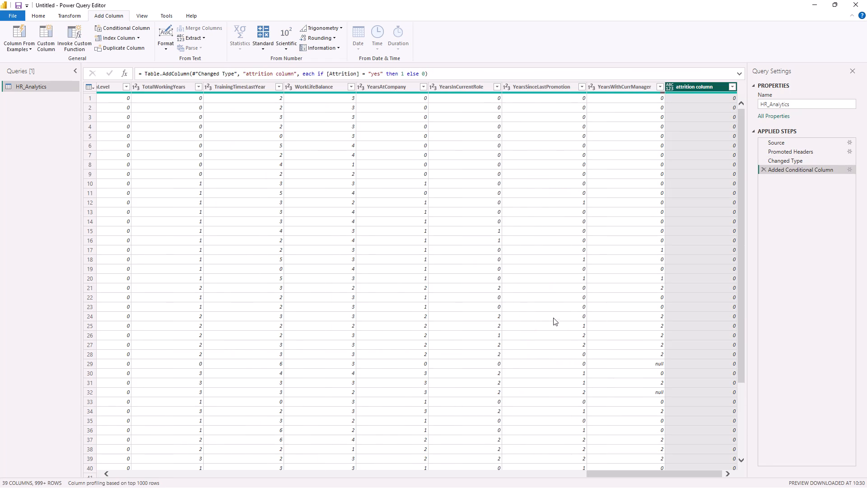
Compare the new attrition column's values with the Yes/No entries in the Attrition column.
scroll(553, 318, "down", 2)
scroll(557, 320, "up", 12)
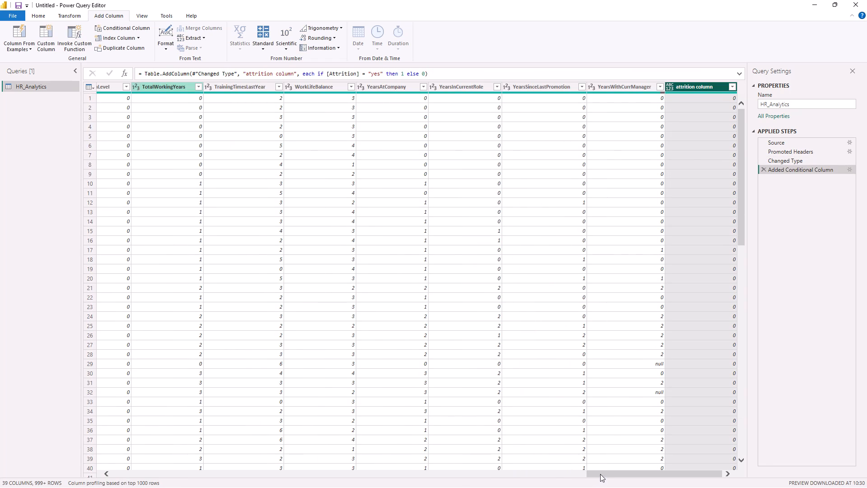
left_click_drag(600, 474, 46, 442)
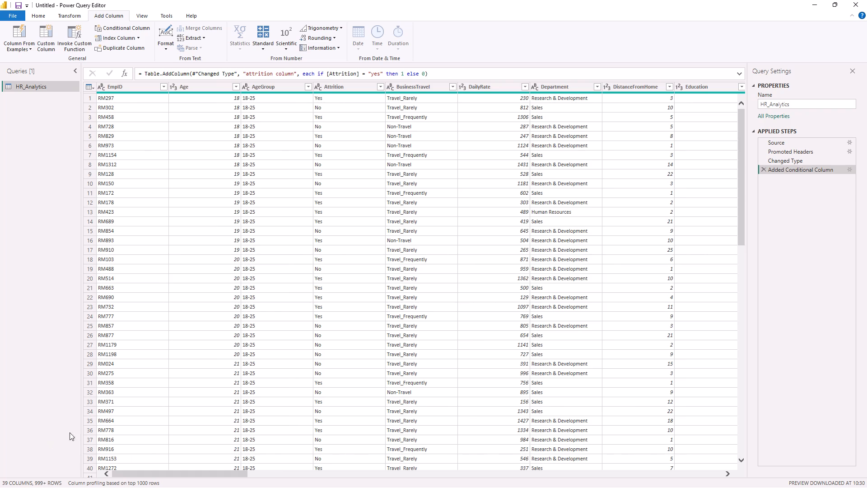
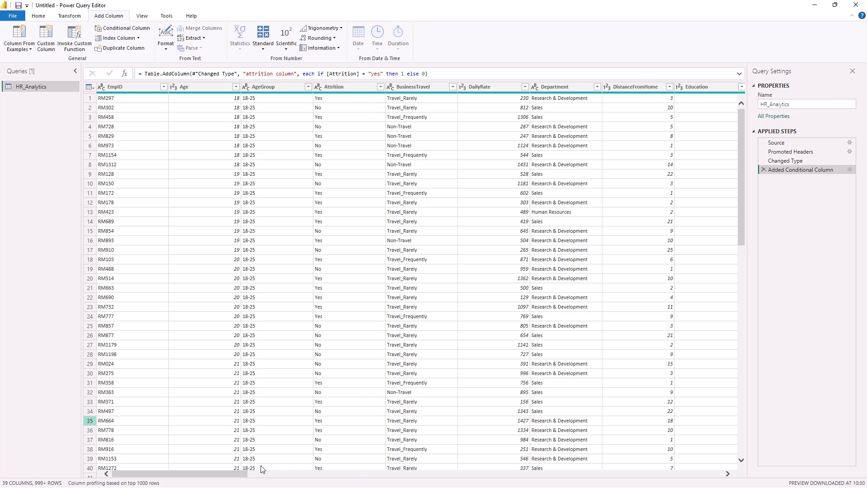
Edit the conditional attrition column's rule so that the Attrition value it matches is "Yes".
left_click_drag(240, 473, 305, 474)
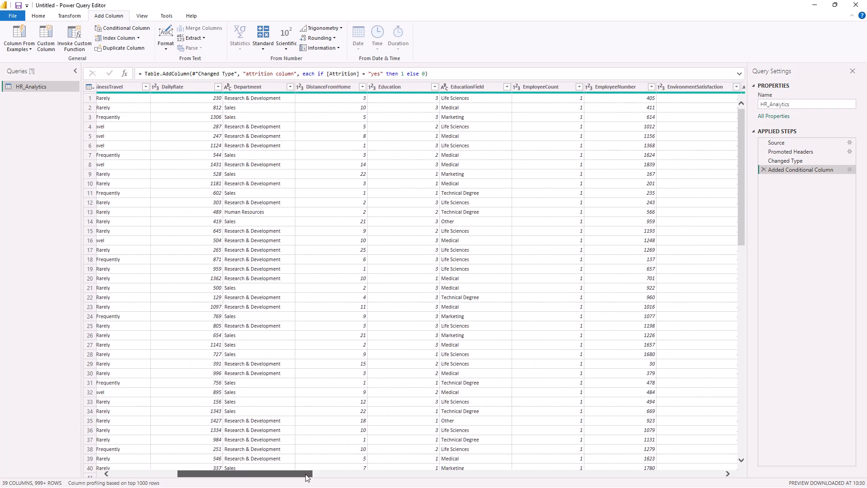
left_click_drag(305, 474, 391, 483)
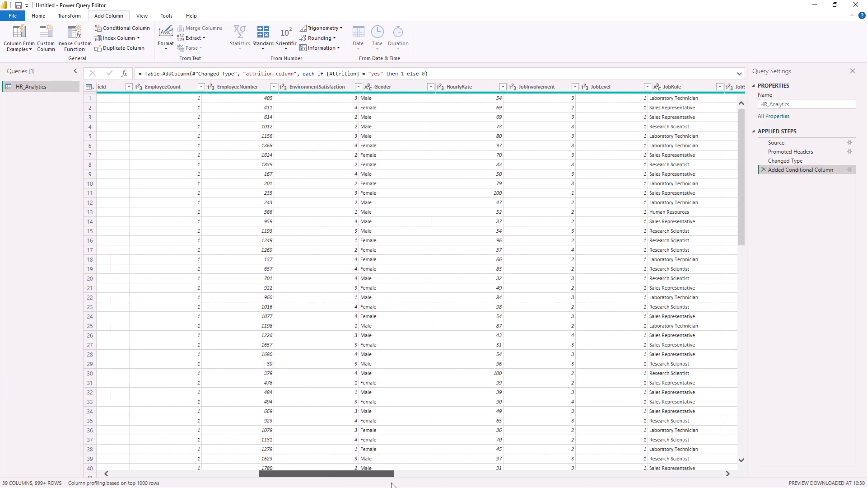
left_click_drag(391, 483, 594, 485)
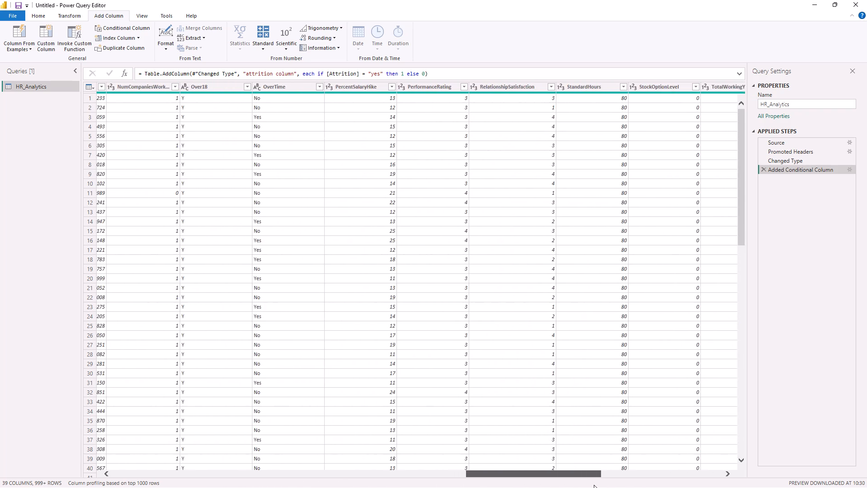
left_click_drag(594, 485, 609, 485)
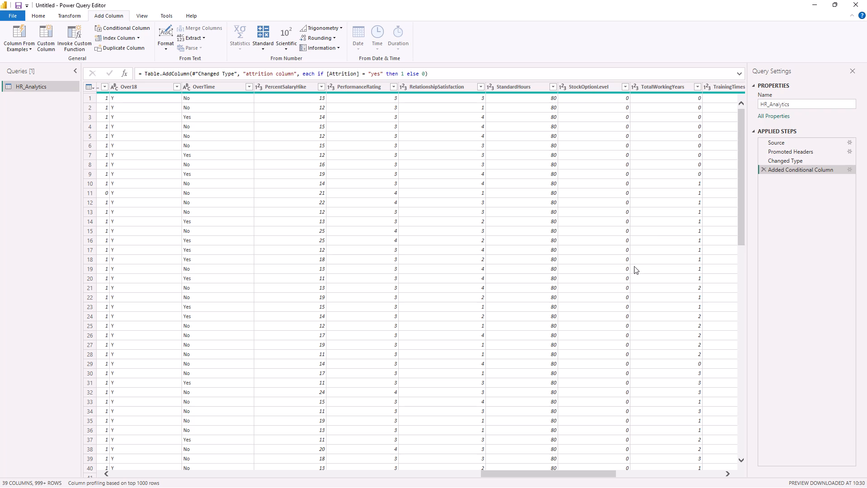
double_click(769, 168)
left_click(775, 172)
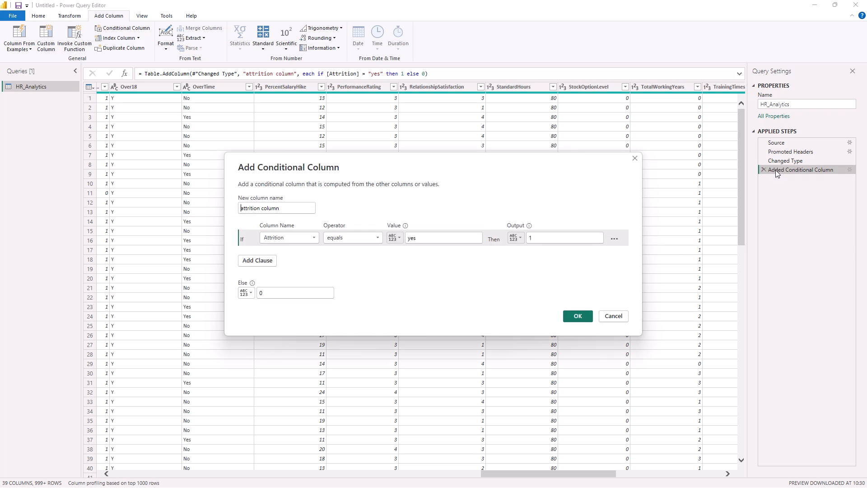
left_click(533, 236)
left_click(420, 236)
key("BackSpace")
key("BackSpace")
key("BackSpace")
key("BackSpace")
key("shift+y")
type("es")
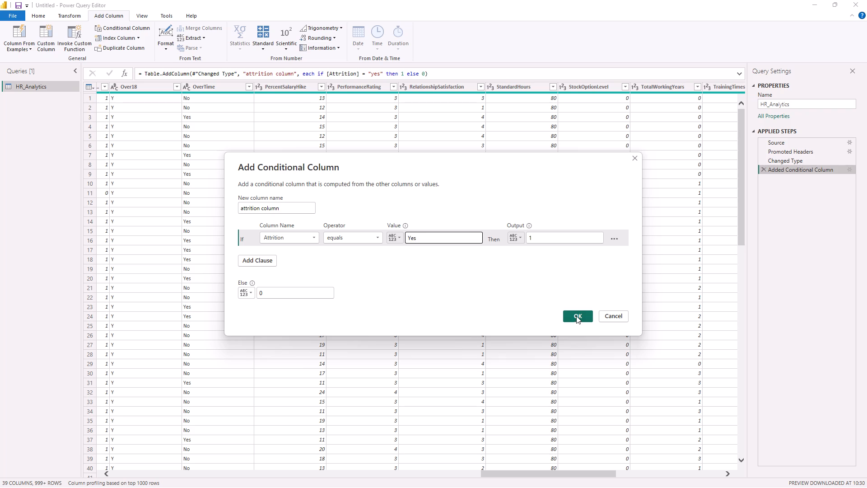
left_click(577, 317)
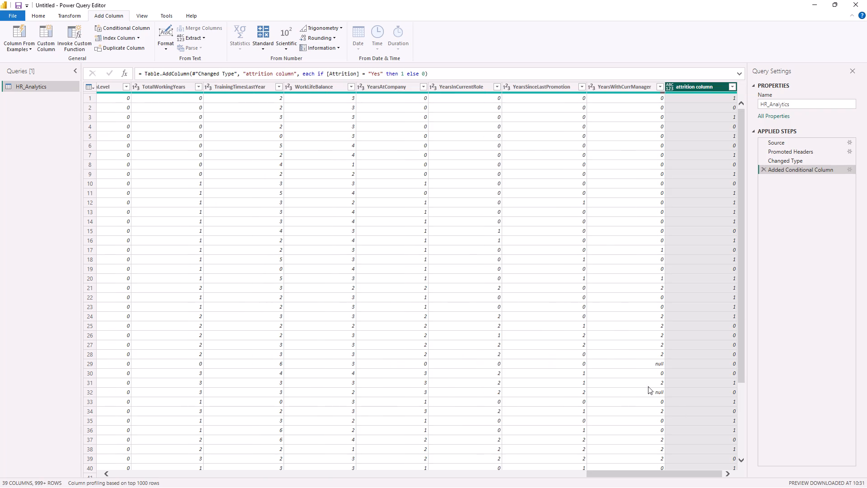
Compare the recalculated attrition column's values with the Yes/No entries in the Attrition column.
left_click_drag(709, 472, 623, 468)
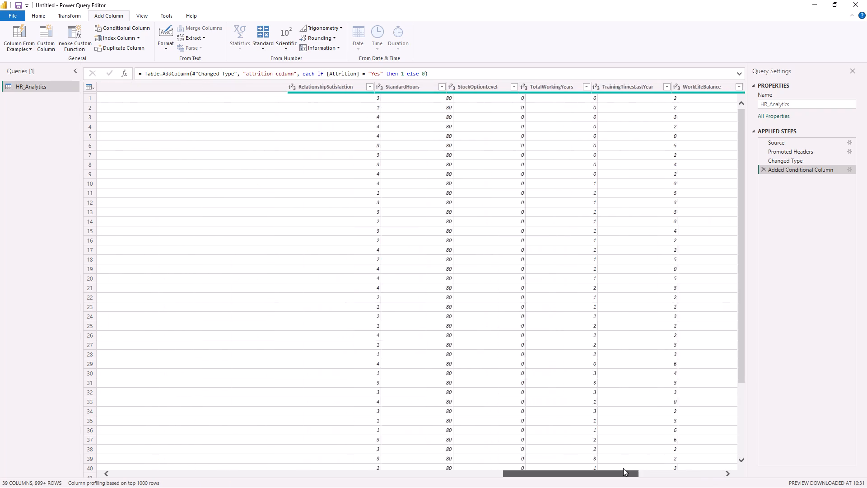
left_click_drag(623, 468, 553, 477)
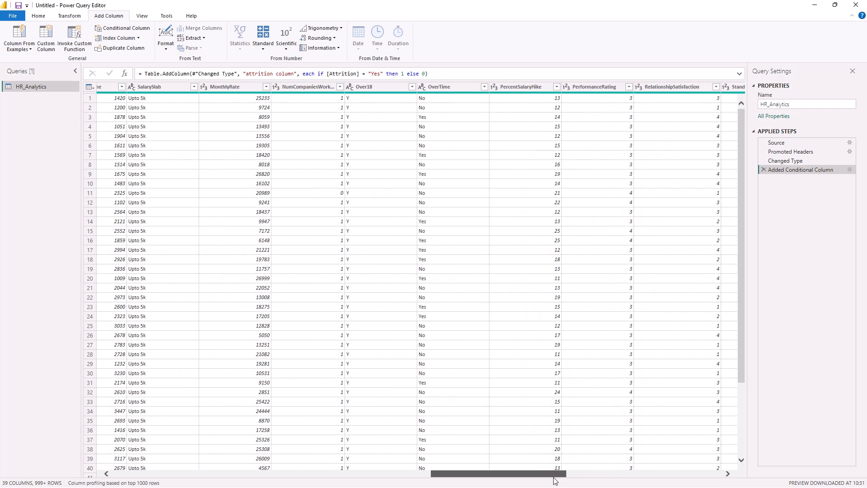
left_click_drag(553, 477, 355, 447)
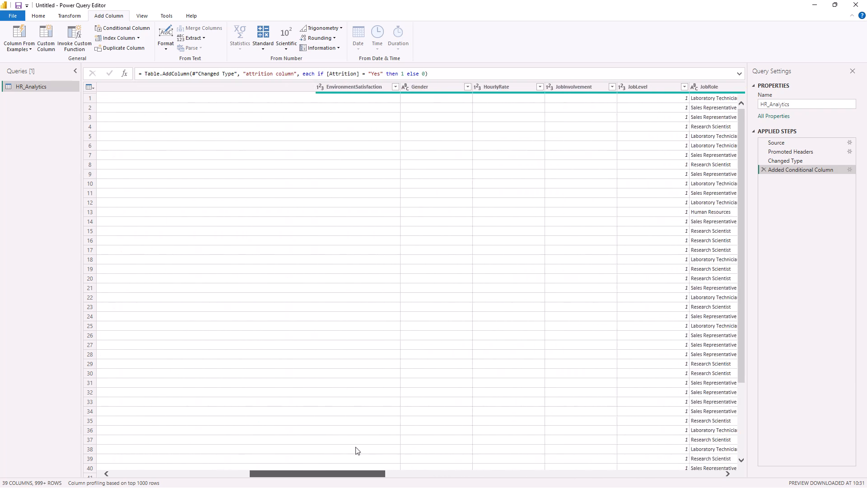
left_click_drag(355, 447, 144, 398)
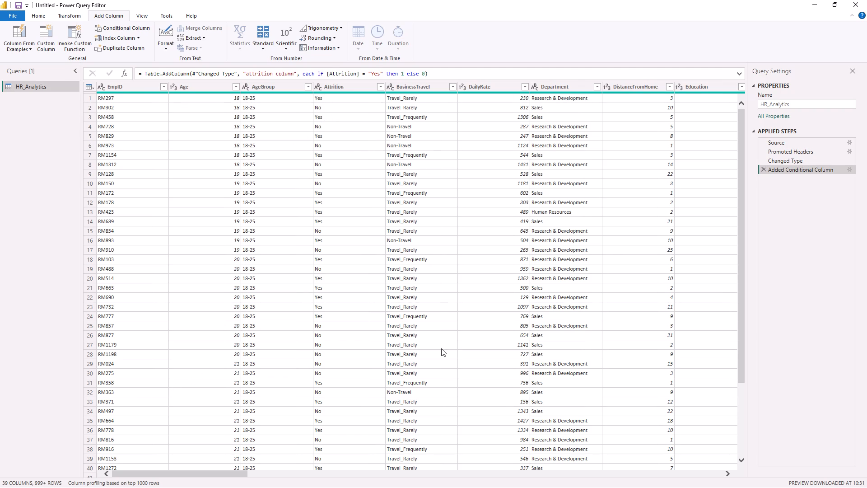
left_click_drag(240, 473, 743, 407)
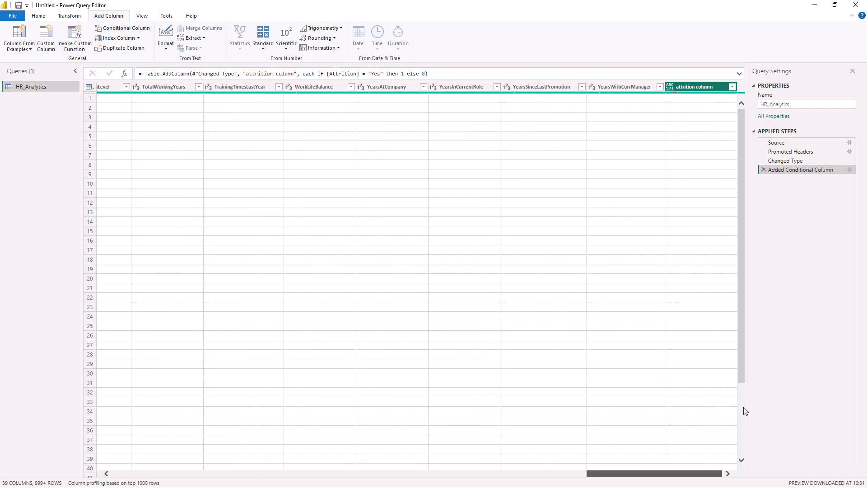
left_click_drag(743, 407, 750, 406)
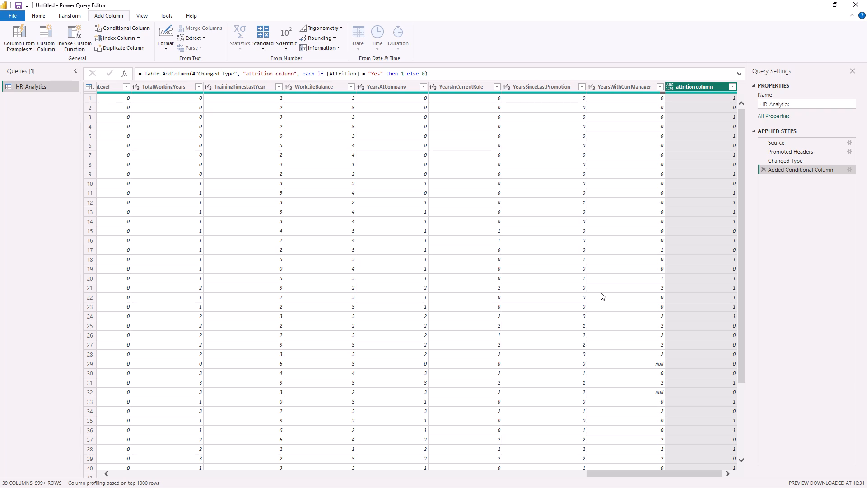
Capture a screenshot of the entire screen with the HR_Analytics query and its attrition column in view.
key("shift+super+s")
left_click_drag(0, 0, 866, 486)
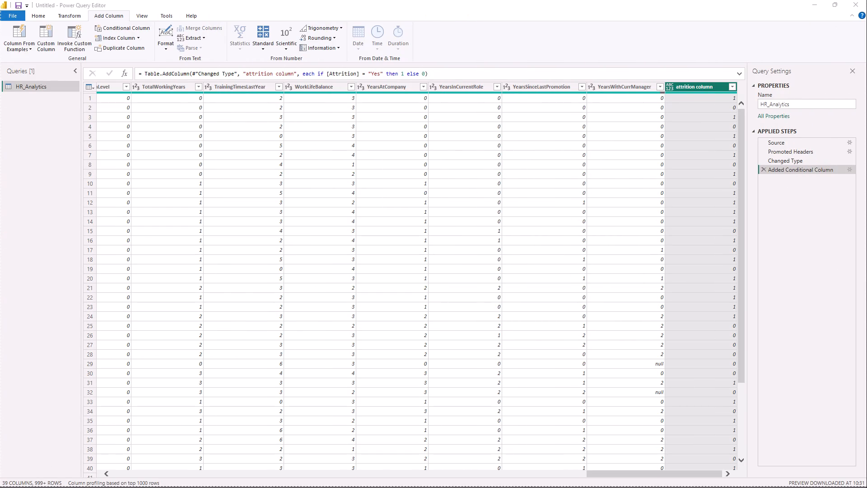
left_click_drag(866, 486, 866, 487)
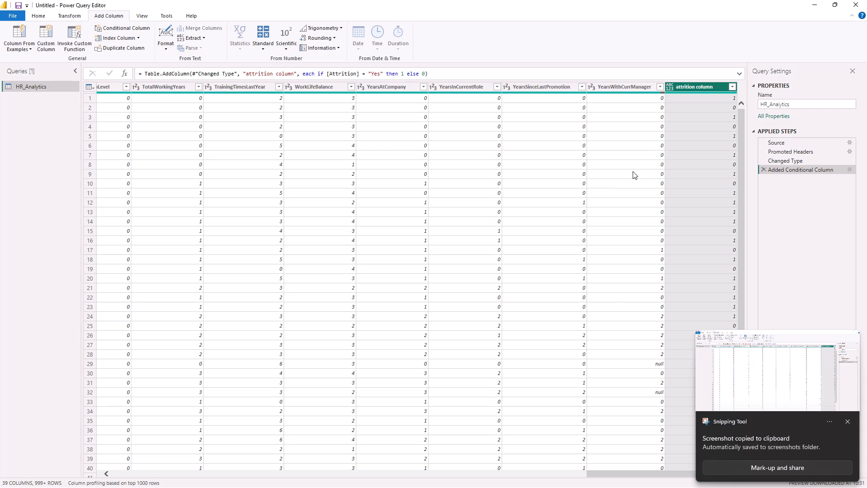
left_click(780, 211)
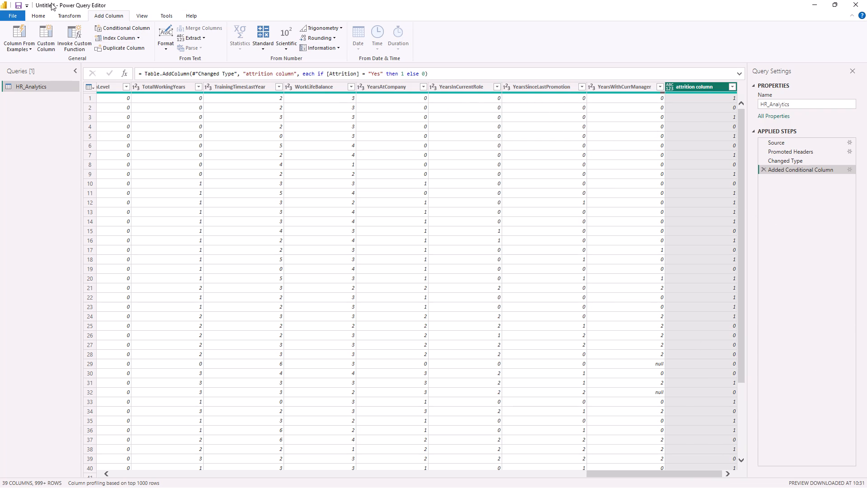
Close the Power Query Editor and apply the HR_Analytics changes to the report.
left_click(40, 11)
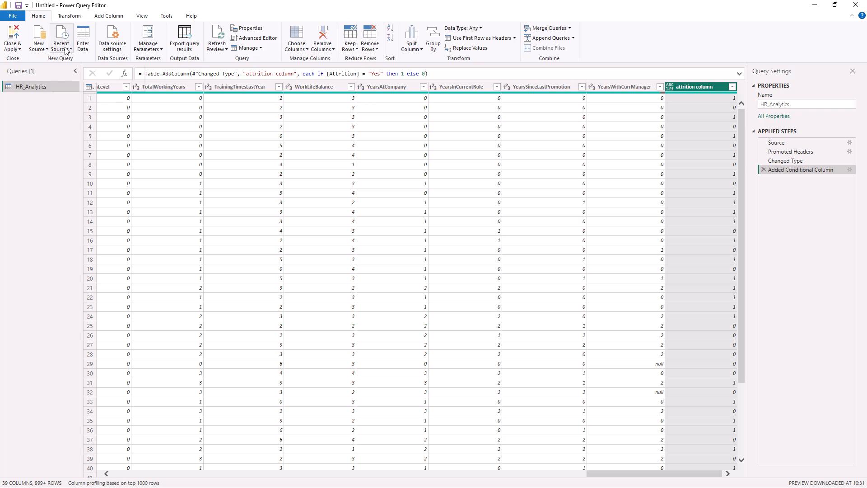
left_click(17, 47)
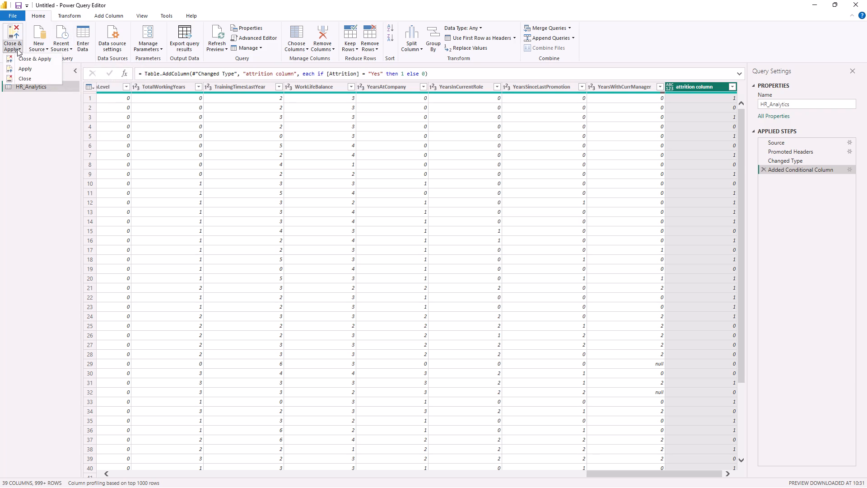
left_click(19, 58)
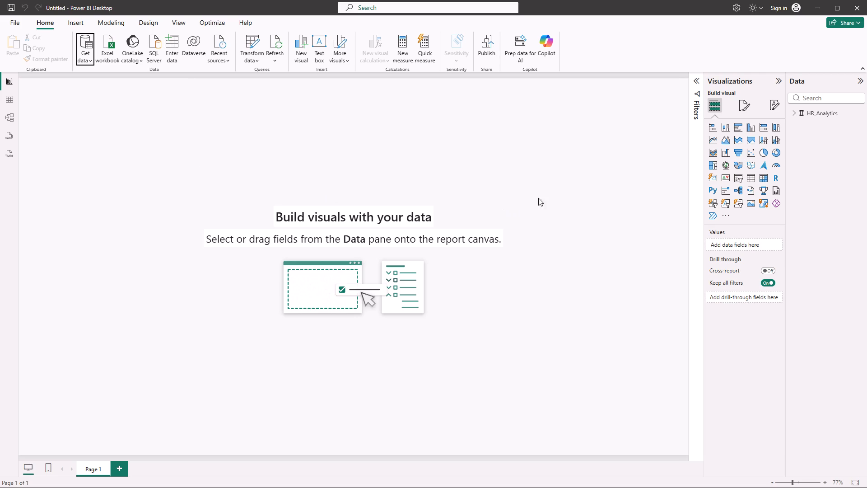
Expand the HR_Analytics table to list its fields.
left_click(801, 113)
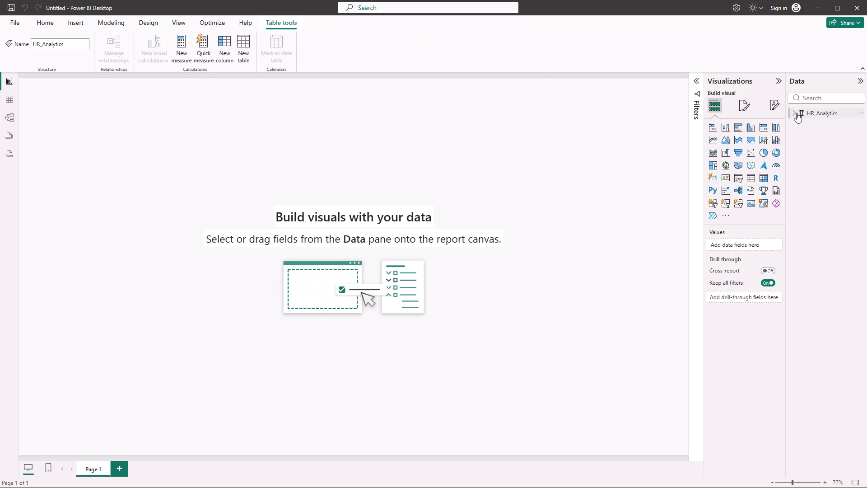
left_click(797, 113)
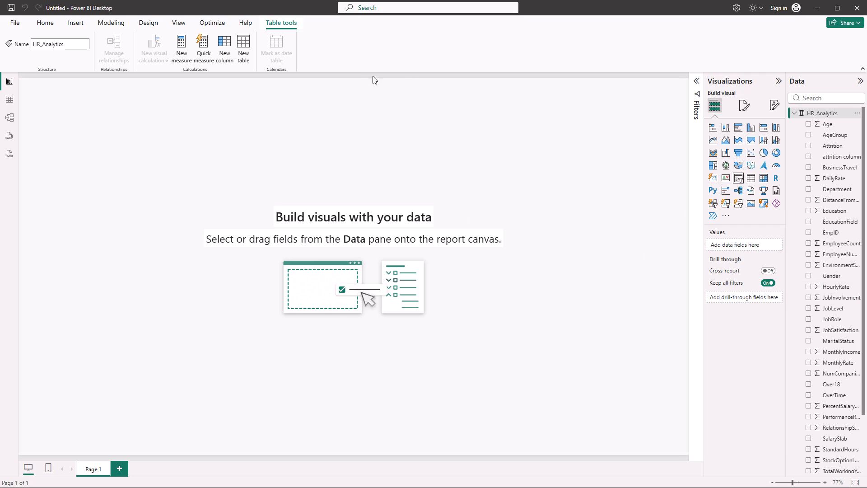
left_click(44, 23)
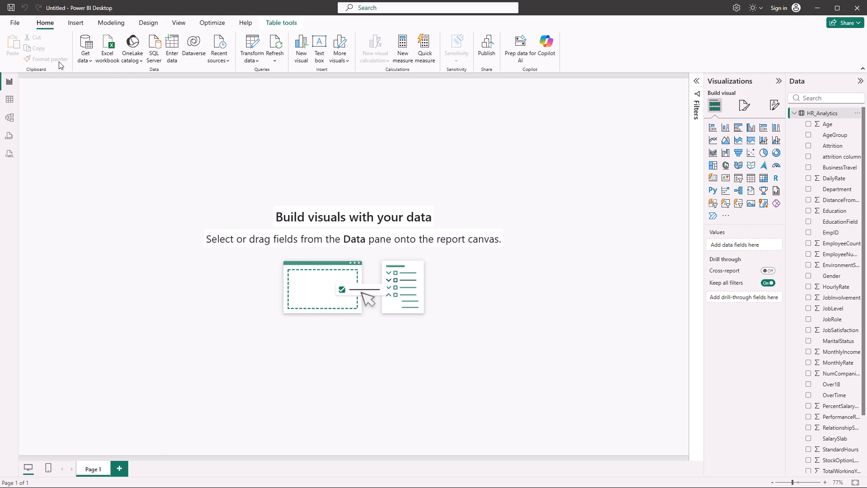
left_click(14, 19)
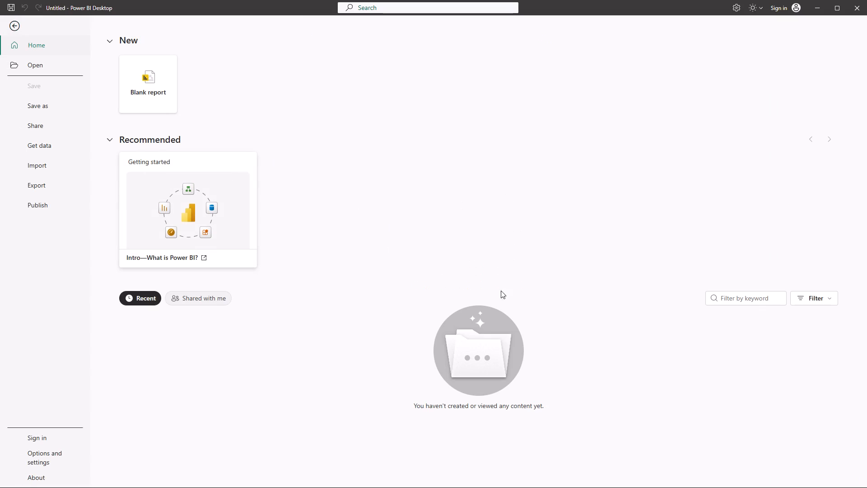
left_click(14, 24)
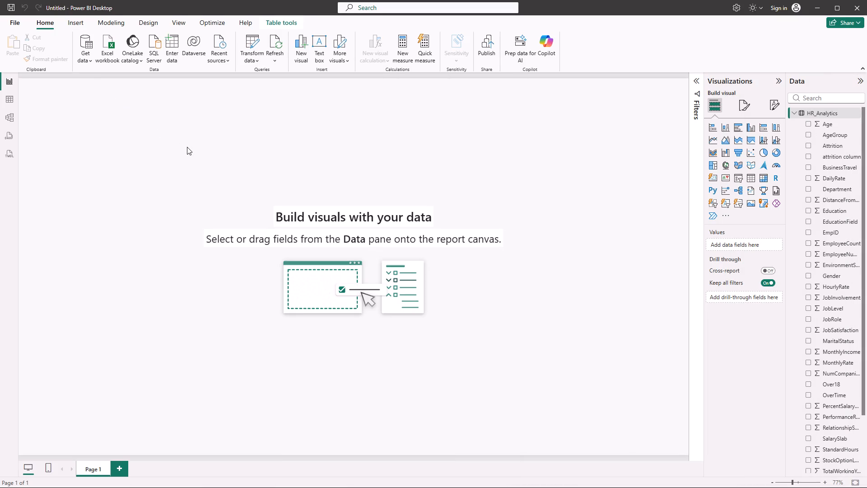
Create a clustered column chart of Sum of Age by Gender, with attrition column as the legend.
left_click(810, 126)
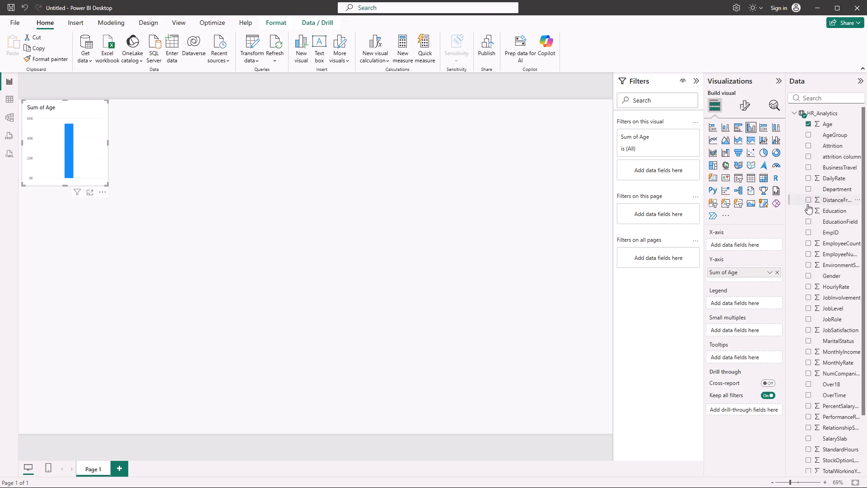
scroll(808, 270, "up", 1)
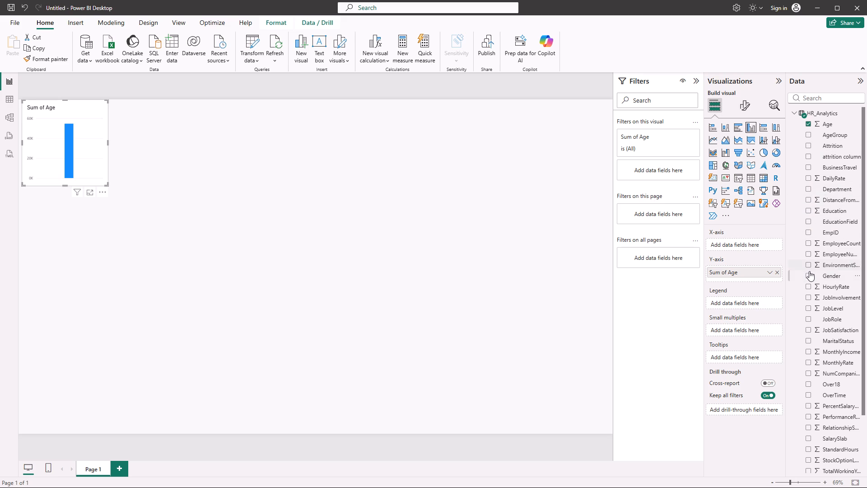
left_click(809, 277)
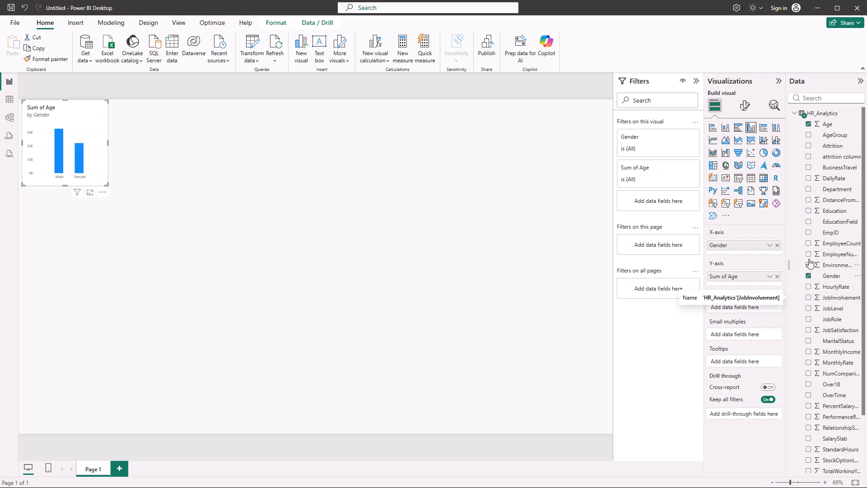
left_click(810, 158)
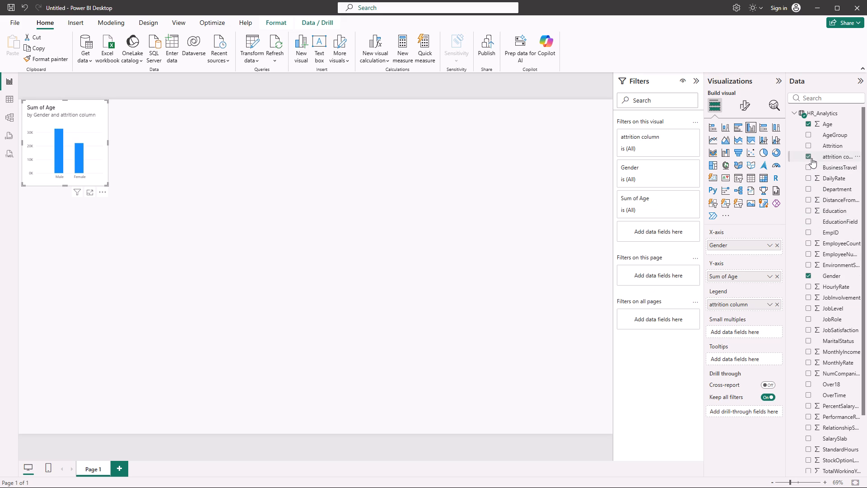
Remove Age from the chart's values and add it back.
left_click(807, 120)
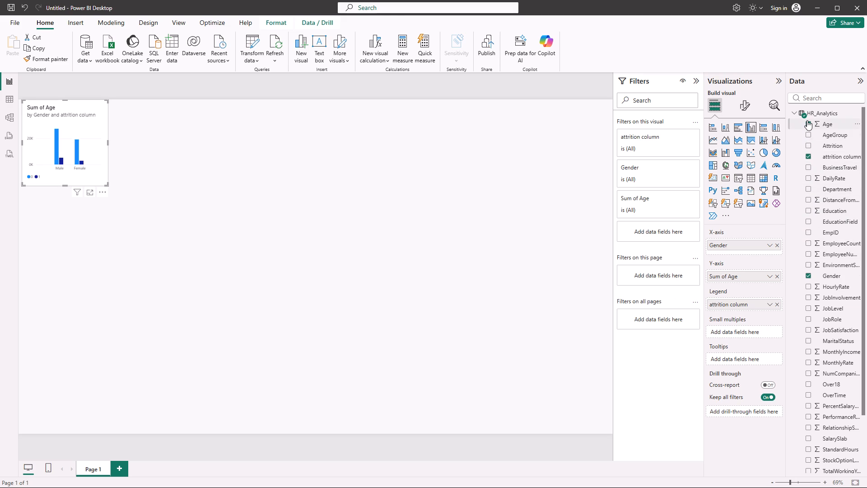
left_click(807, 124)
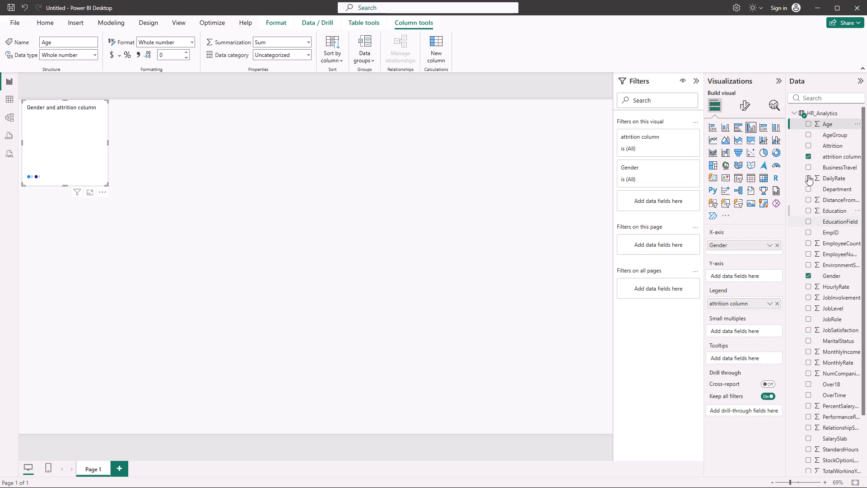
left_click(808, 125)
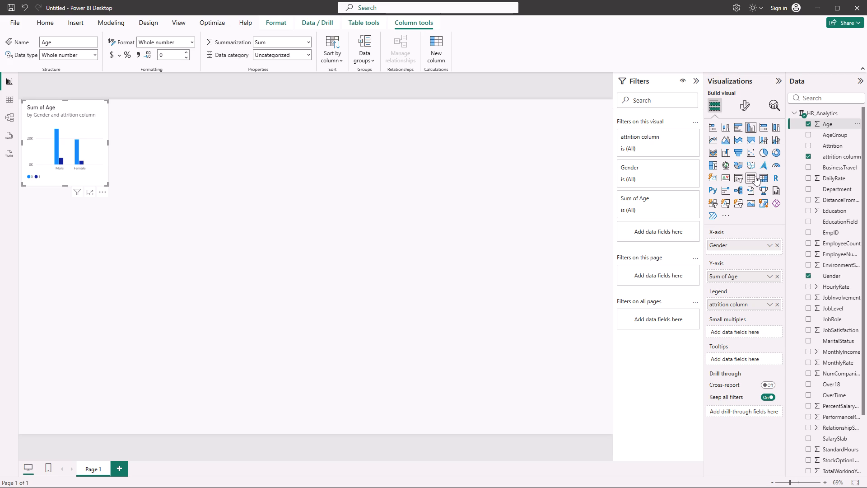
Clear Age, attrition column and Gender from the column chart and remove the empty visual from the page.
left_click(808, 121)
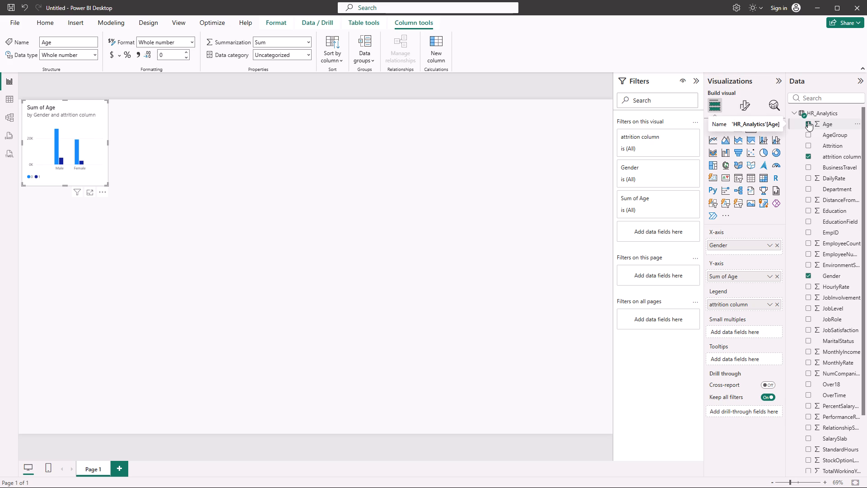
left_click(810, 156)
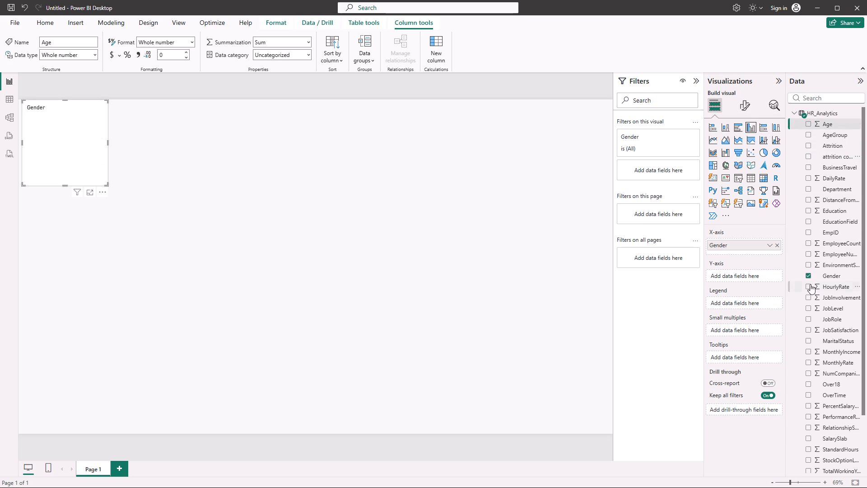
left_click(808, 275)
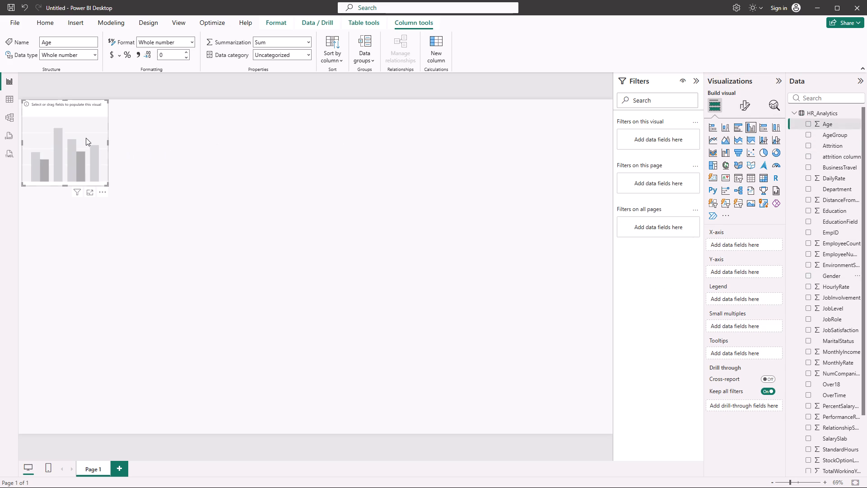
left_click_drag(82, 137, 137, 159)
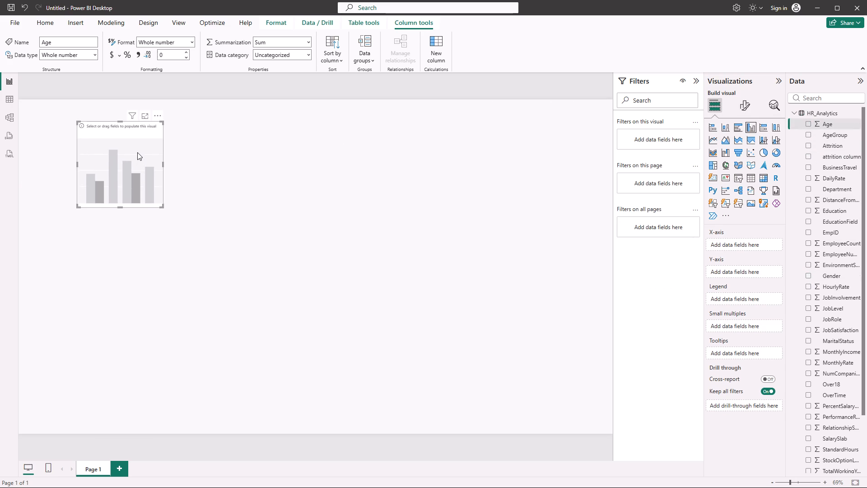
right_click(137, 150)
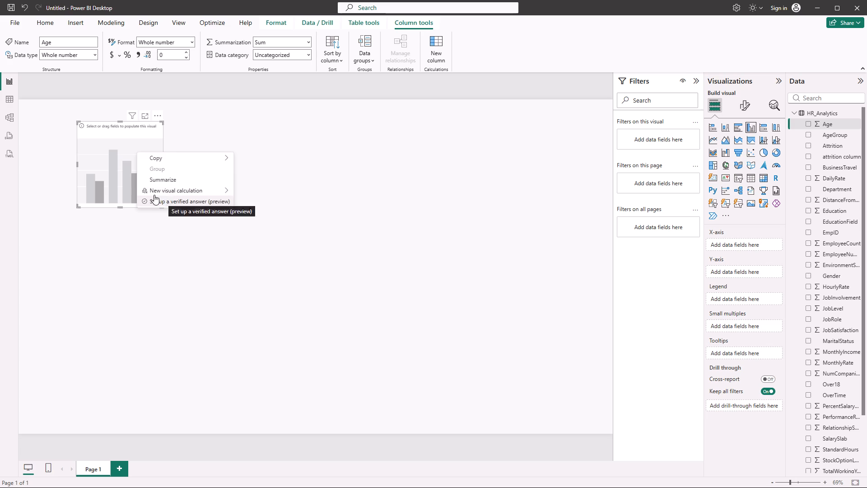
left_click(121, 181)
right_click(156, 126)
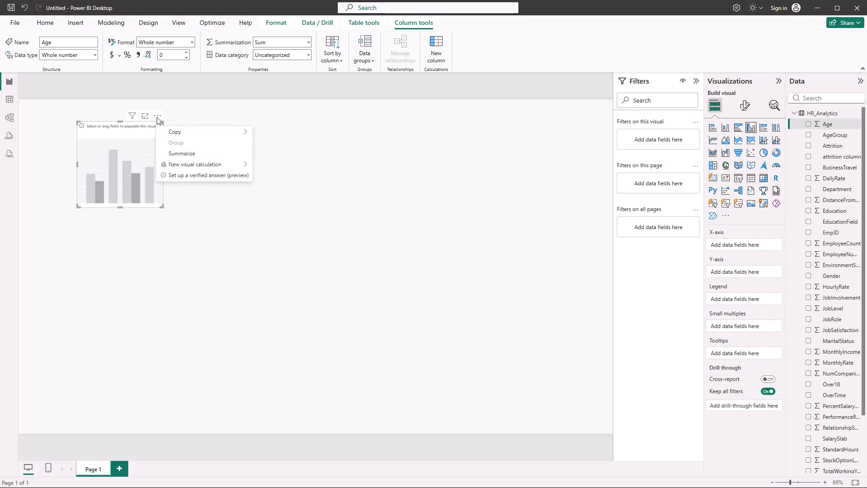
left_click(158, 116)
left_click(165, 124)
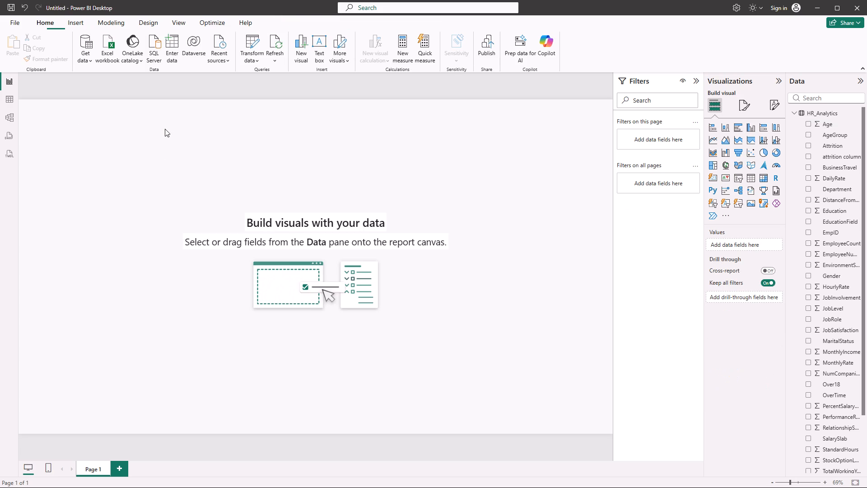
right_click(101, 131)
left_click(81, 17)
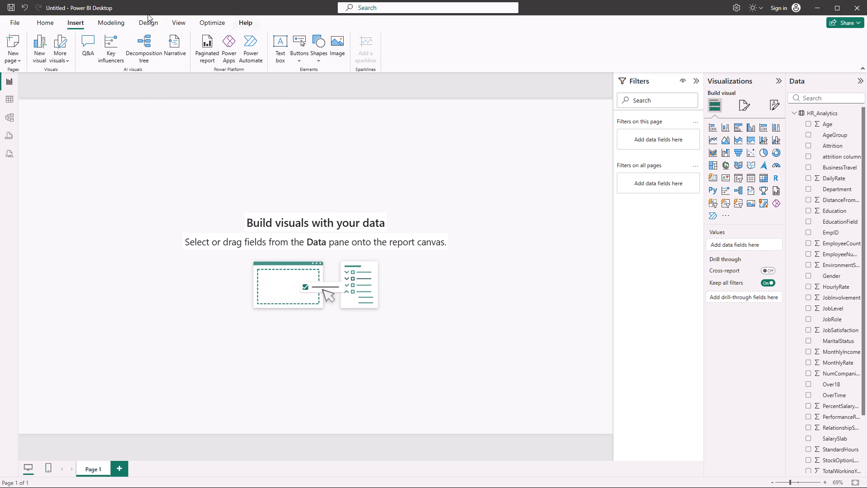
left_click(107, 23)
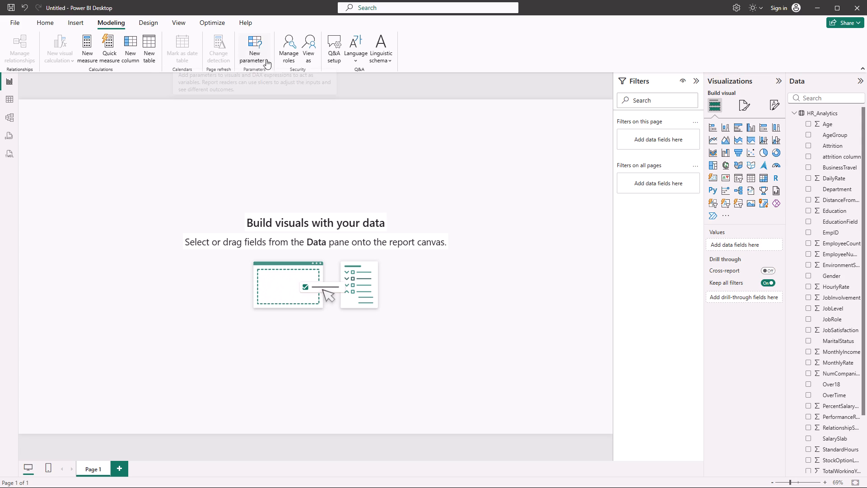
Set the page's canvas background colour to a light orange theme shade.
left_click(154, 25)
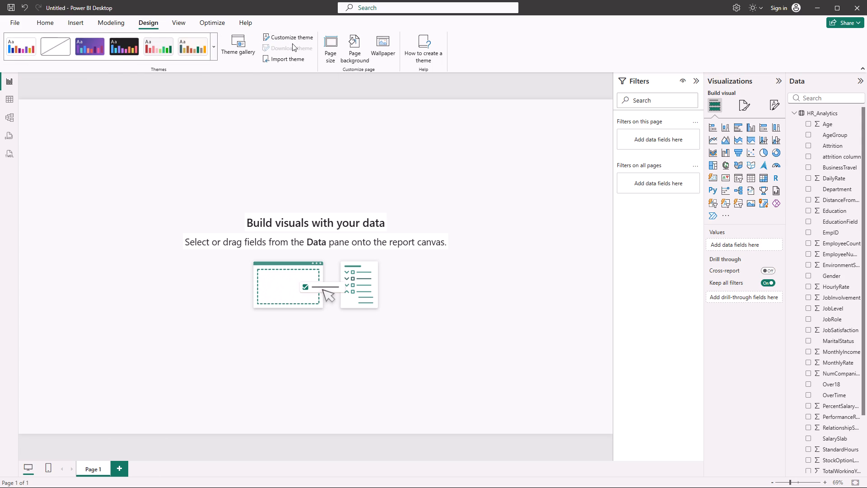
left_click(352, 54)
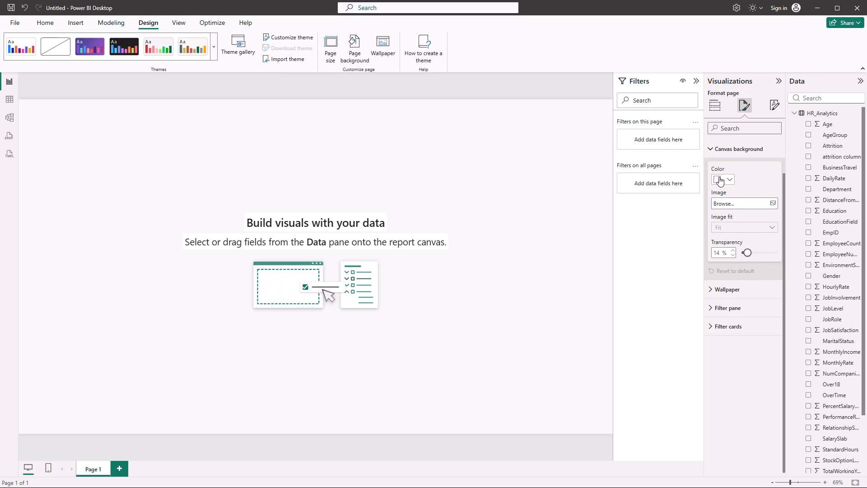
left_click(719, 177)
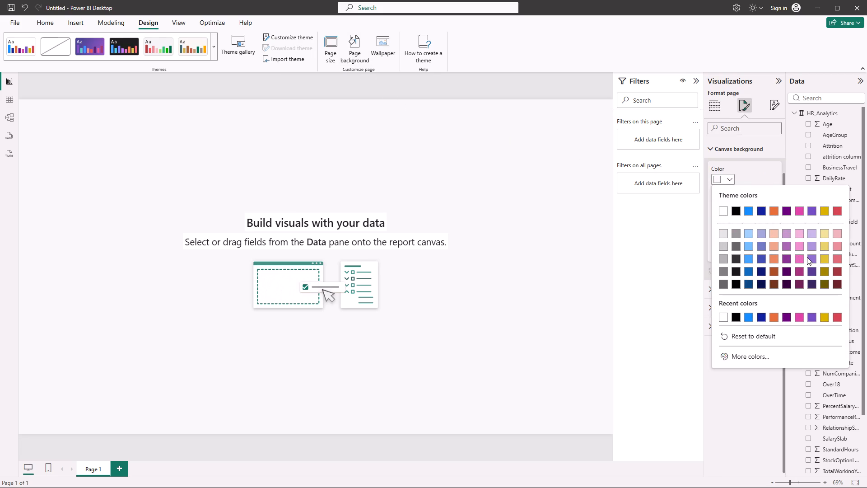
left_click(770, 255)
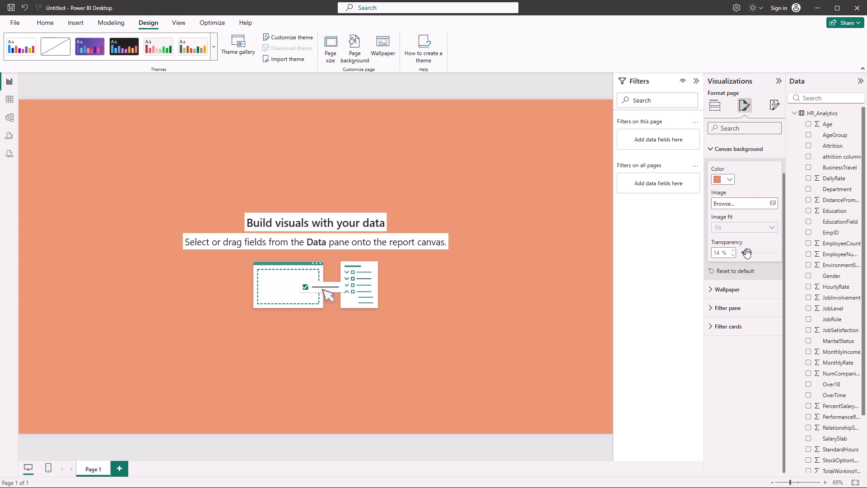
Try different transparency levels for the canvas background and leave it at 15%.
left_click_drag(746, 249, 758, 253)
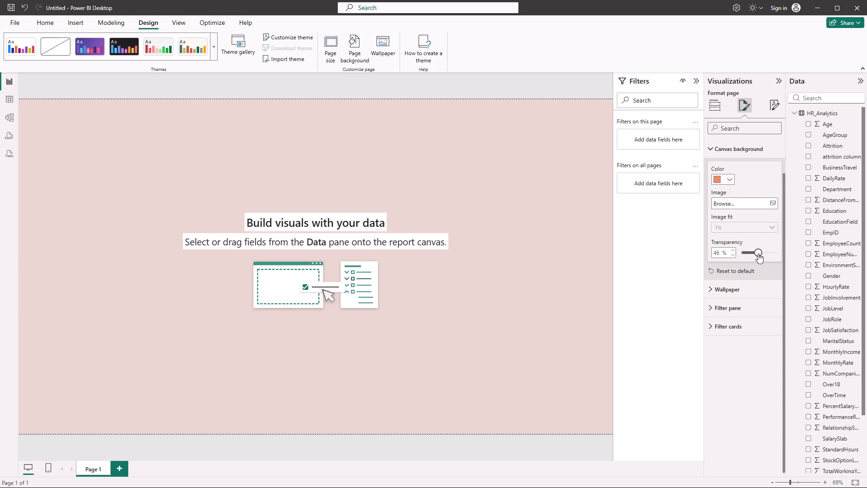
left_click_drag(758, 253, 781, 255)
left_click_drag(781, 255, 733, 258)
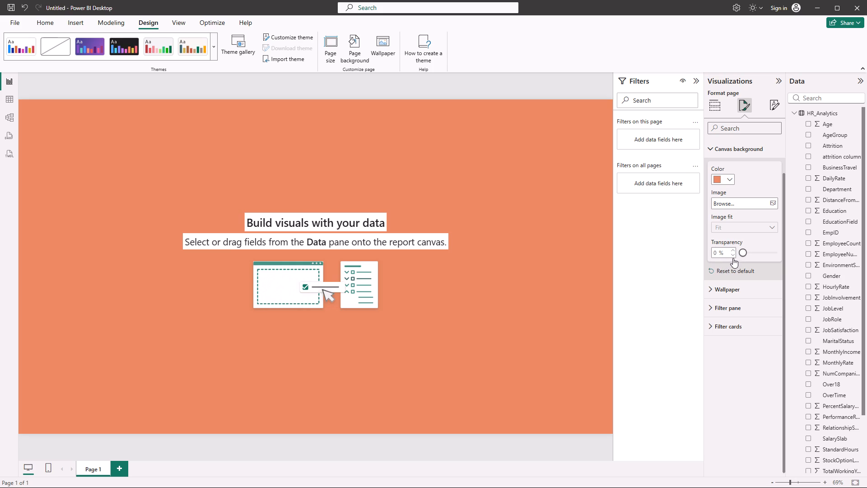
left_click_drag(733, 258, 758, 257)
left_click_drag(758, 257, 751, 257)
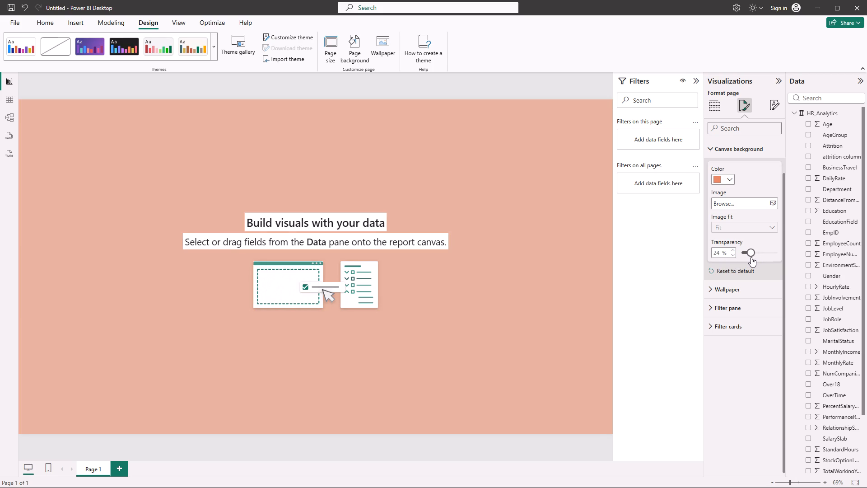
left_click_drag(751, 257, 748, 257)
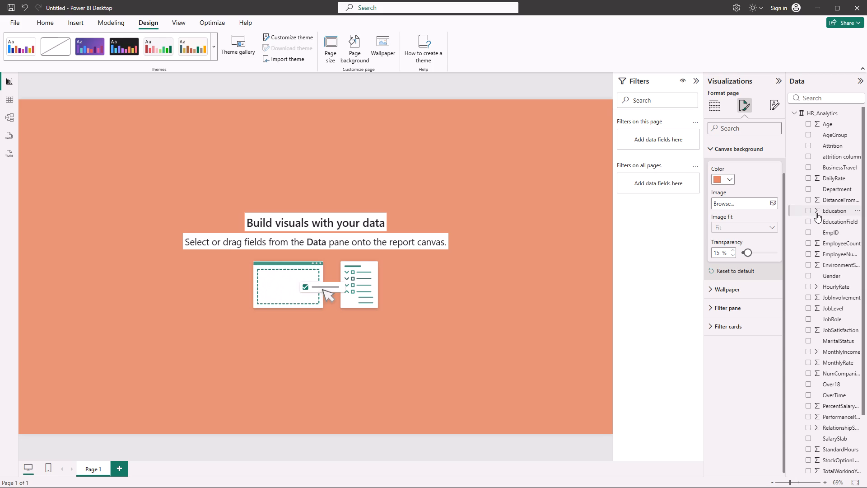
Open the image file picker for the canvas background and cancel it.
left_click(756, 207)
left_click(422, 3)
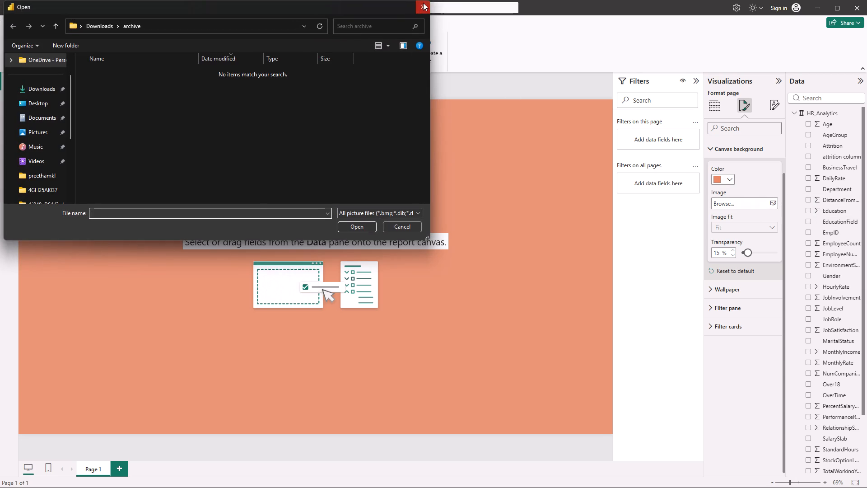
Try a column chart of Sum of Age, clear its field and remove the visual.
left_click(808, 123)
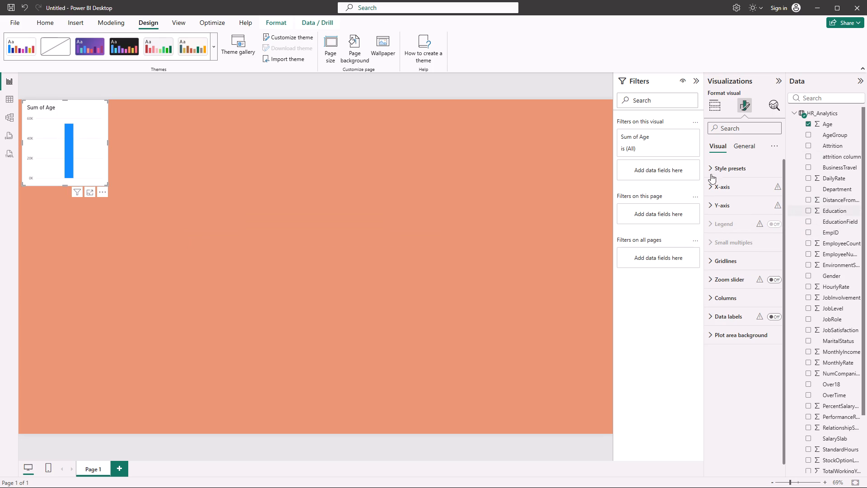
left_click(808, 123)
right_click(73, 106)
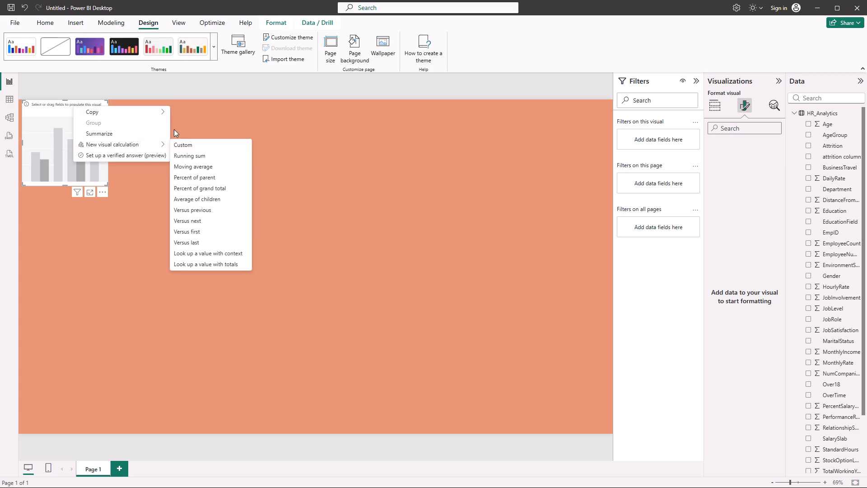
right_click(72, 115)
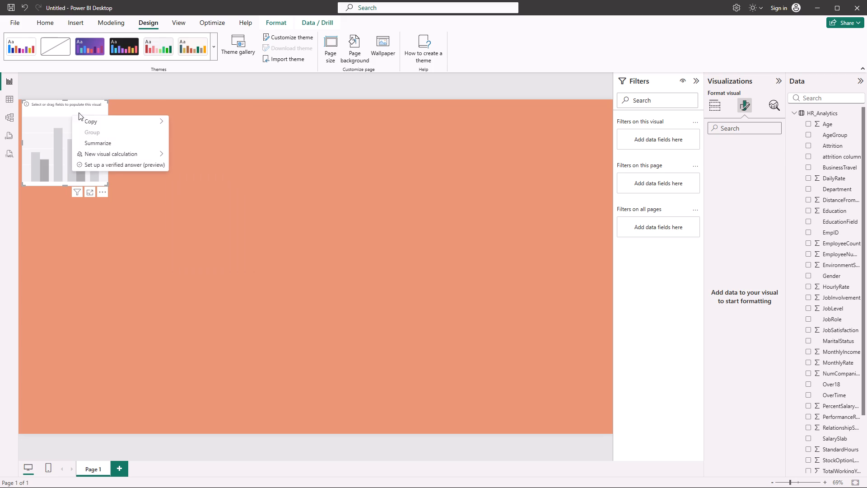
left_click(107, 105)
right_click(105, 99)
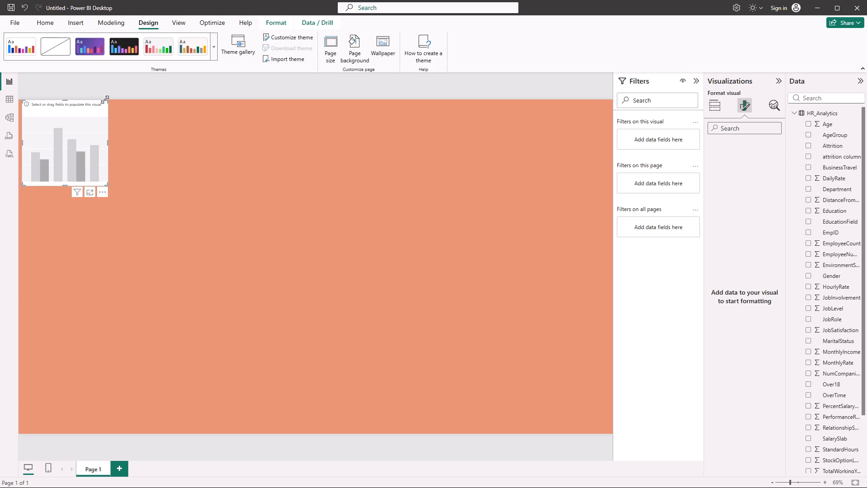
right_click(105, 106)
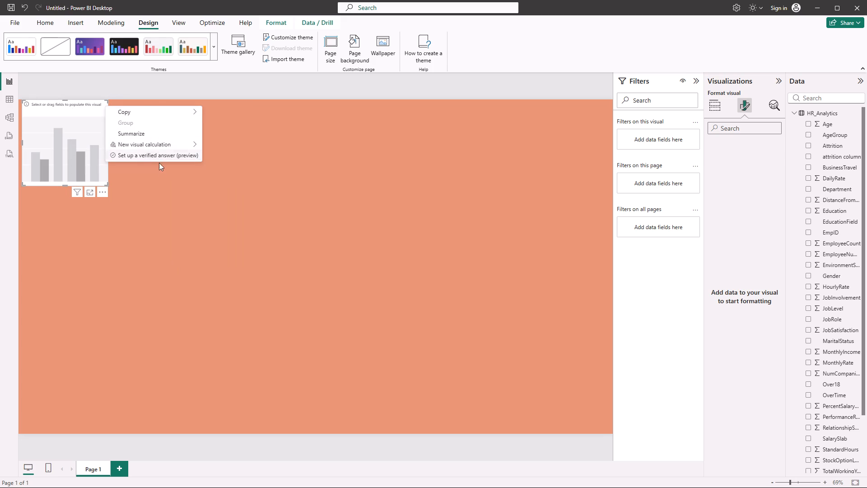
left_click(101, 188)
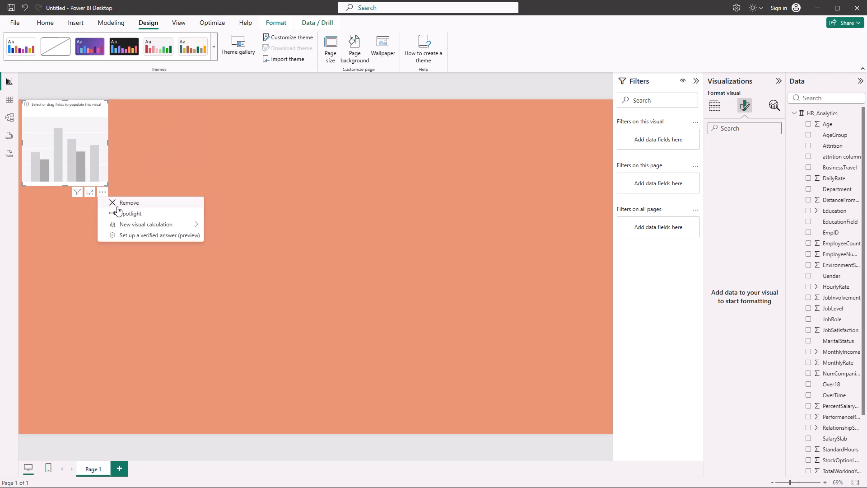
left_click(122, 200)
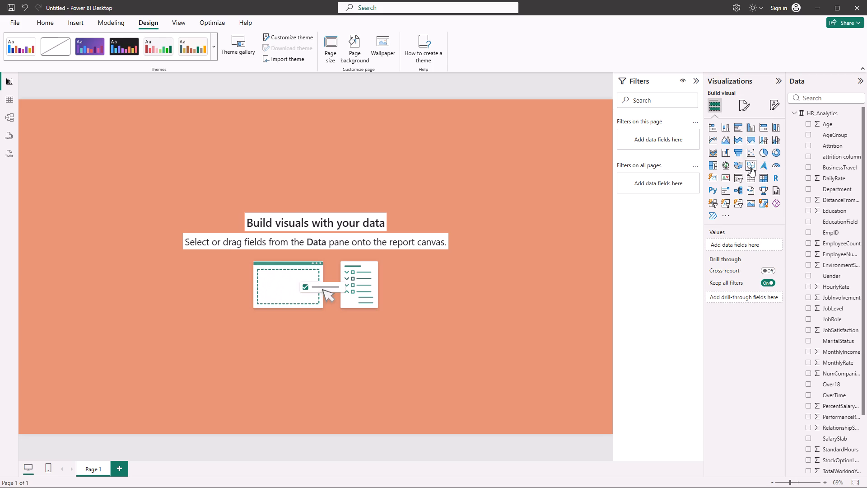
Add an empty card visual and move it slightly away from the page's upper-left corner.
left_click(715, 178)
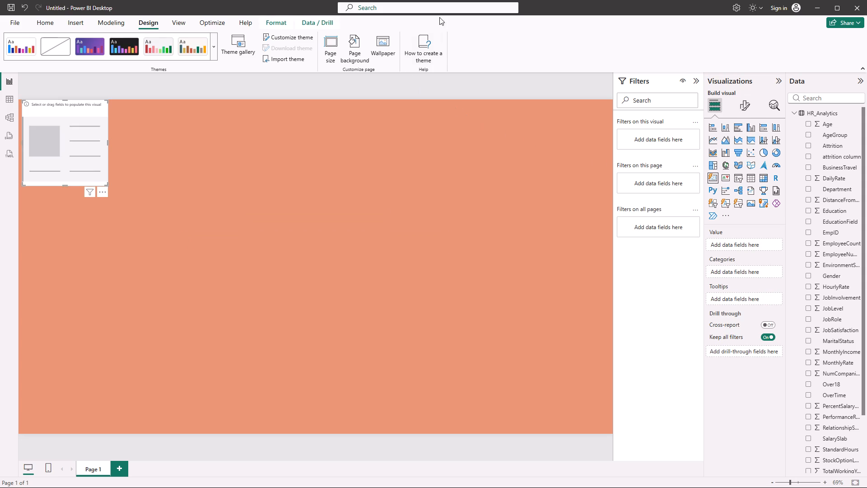
left_click(75, 108)
left_click(74, 99)
left_click_drag(75, 101, 76, 105)
left_click(77, 105)
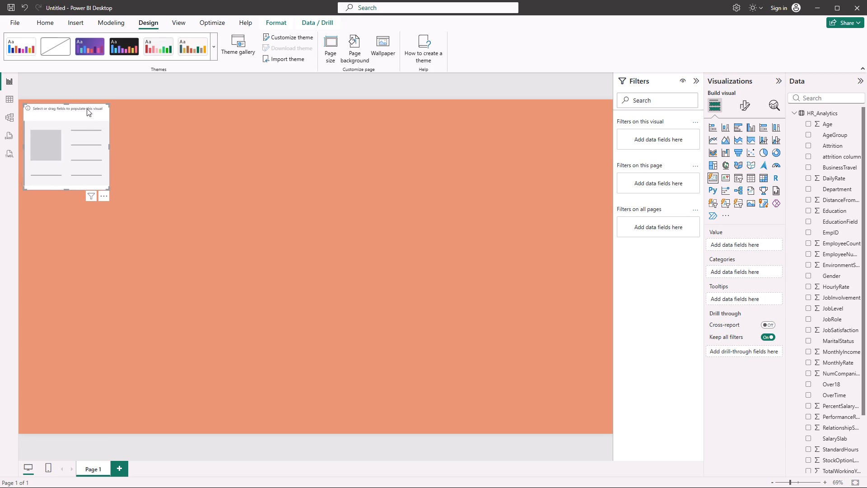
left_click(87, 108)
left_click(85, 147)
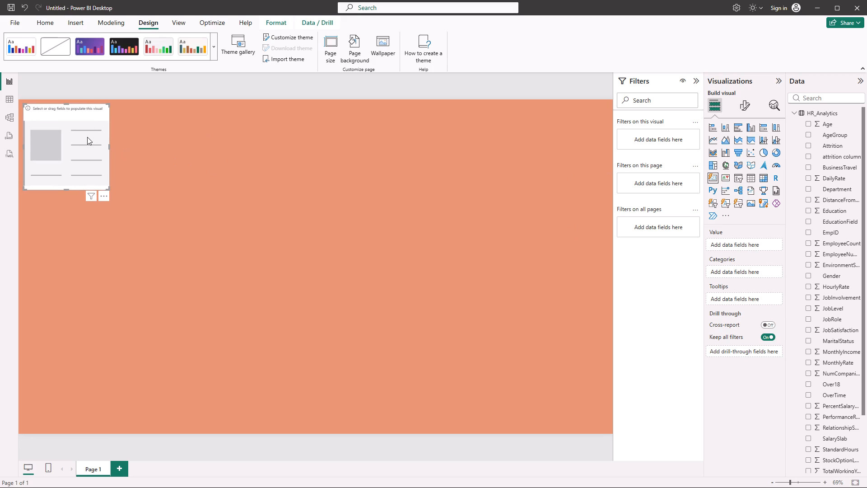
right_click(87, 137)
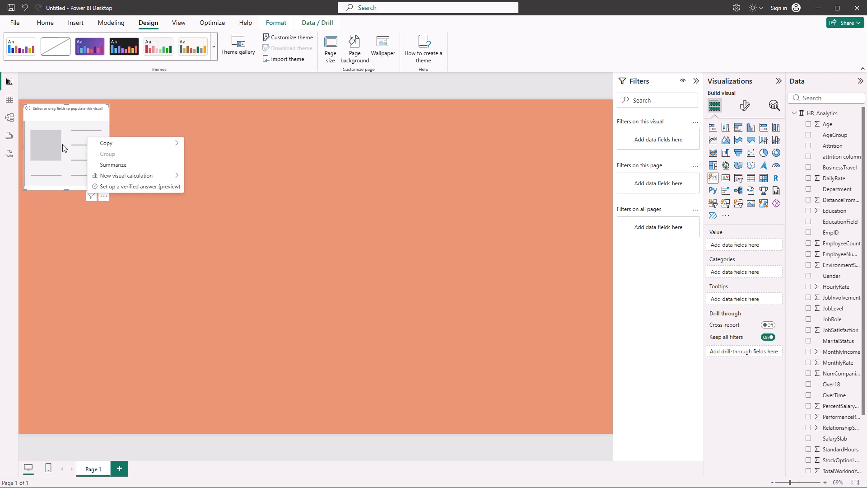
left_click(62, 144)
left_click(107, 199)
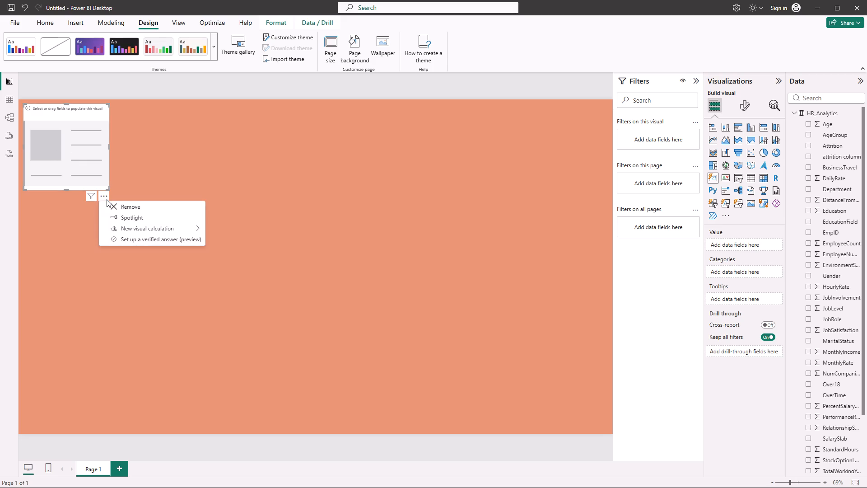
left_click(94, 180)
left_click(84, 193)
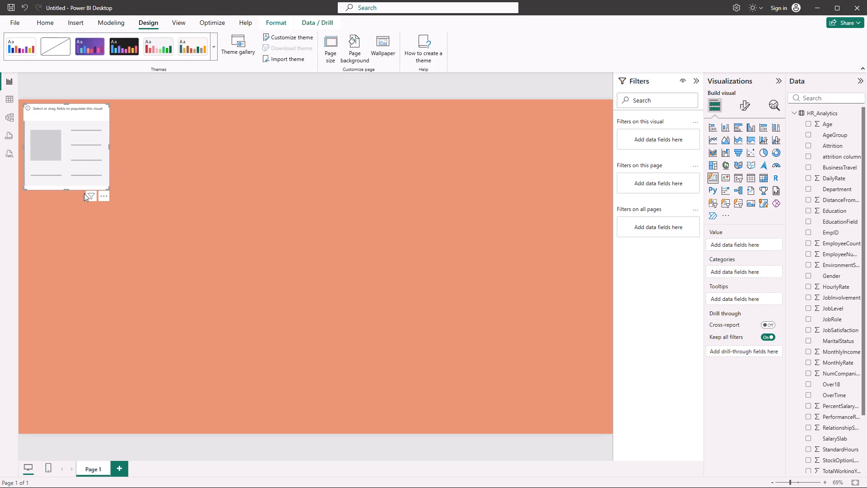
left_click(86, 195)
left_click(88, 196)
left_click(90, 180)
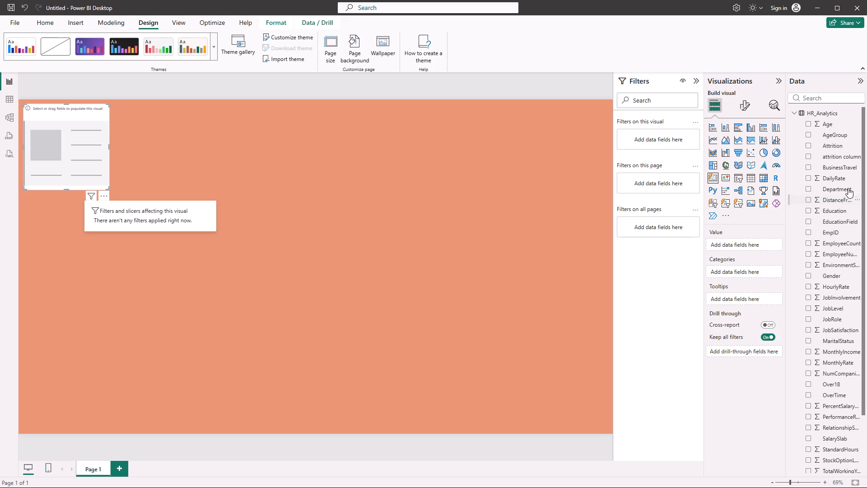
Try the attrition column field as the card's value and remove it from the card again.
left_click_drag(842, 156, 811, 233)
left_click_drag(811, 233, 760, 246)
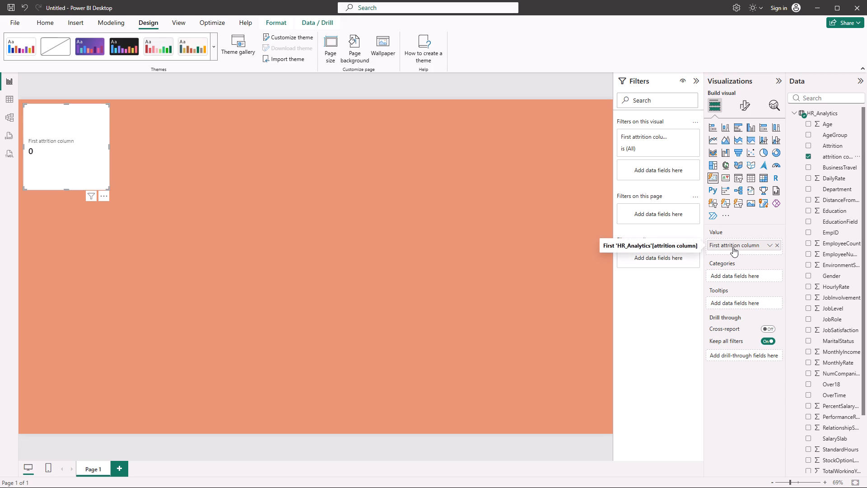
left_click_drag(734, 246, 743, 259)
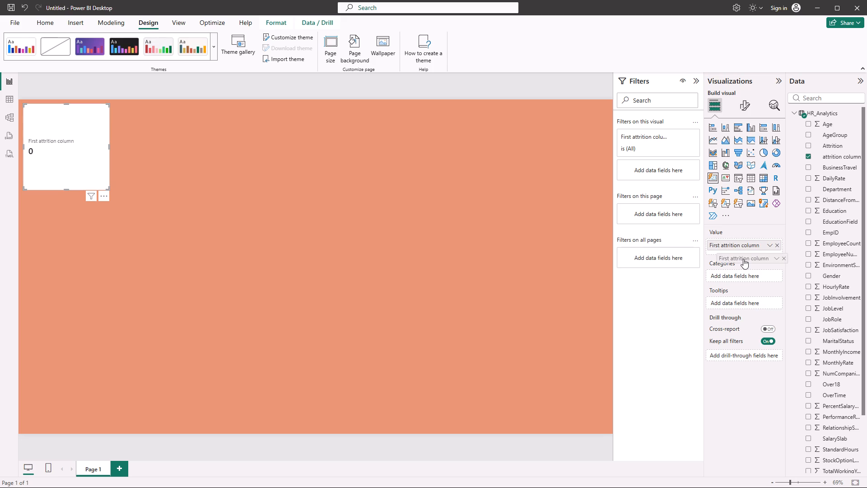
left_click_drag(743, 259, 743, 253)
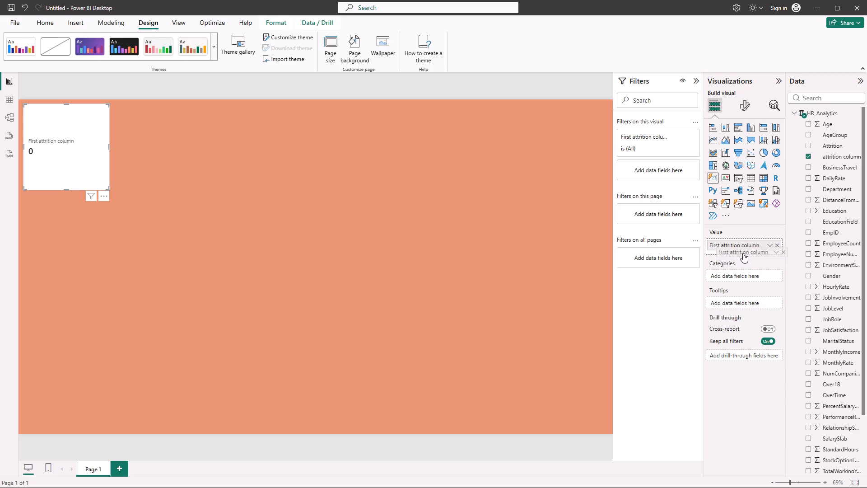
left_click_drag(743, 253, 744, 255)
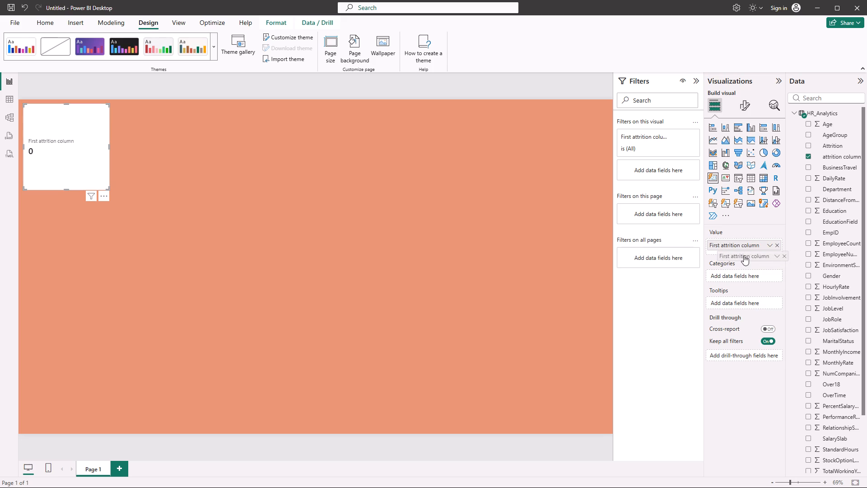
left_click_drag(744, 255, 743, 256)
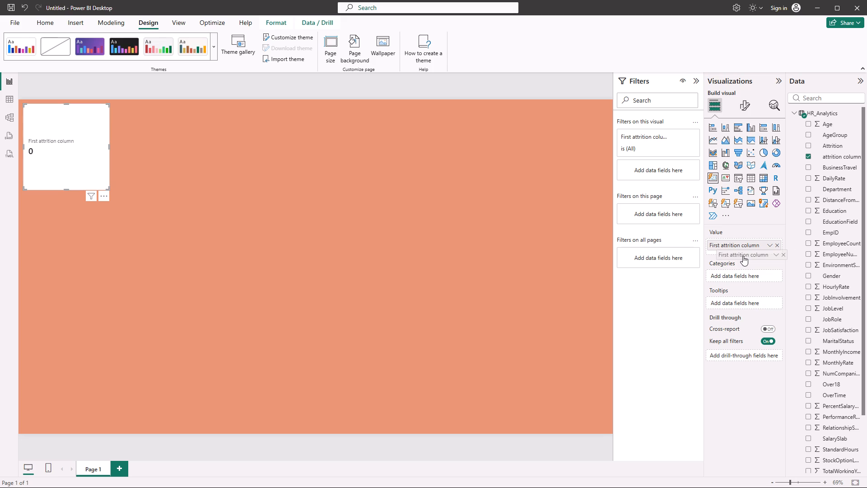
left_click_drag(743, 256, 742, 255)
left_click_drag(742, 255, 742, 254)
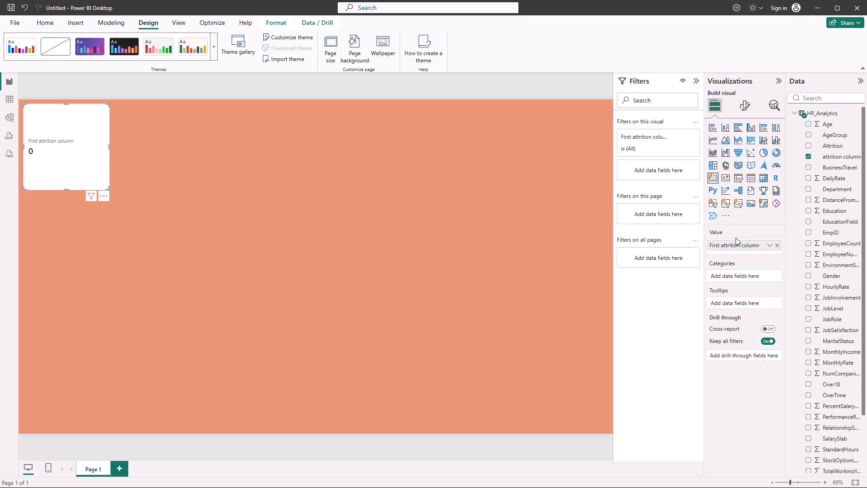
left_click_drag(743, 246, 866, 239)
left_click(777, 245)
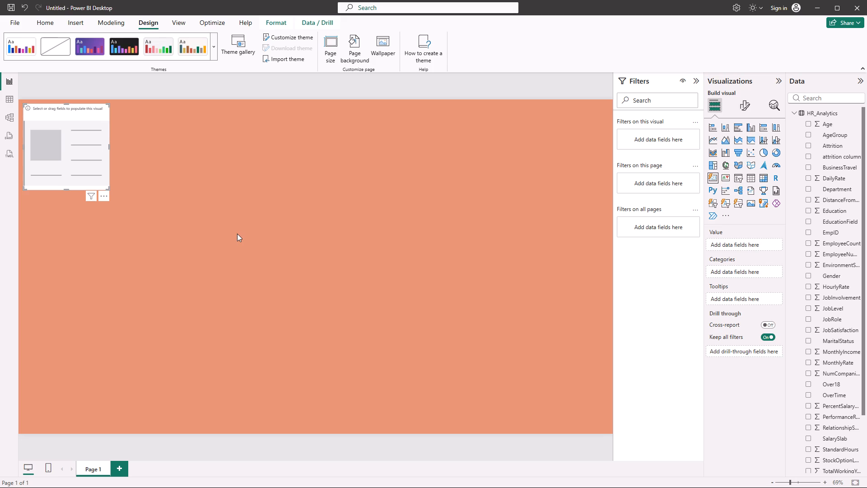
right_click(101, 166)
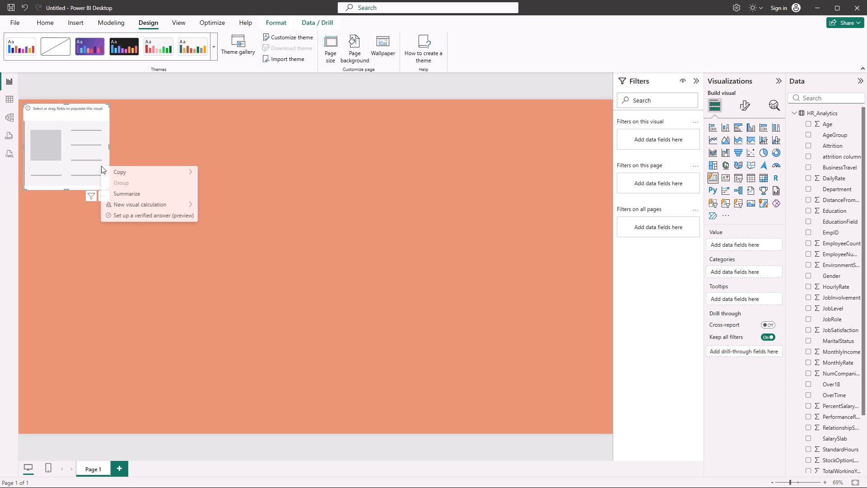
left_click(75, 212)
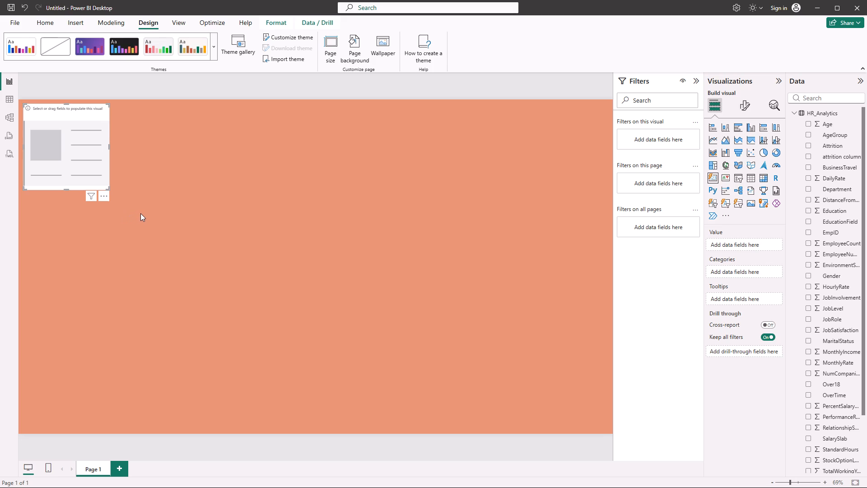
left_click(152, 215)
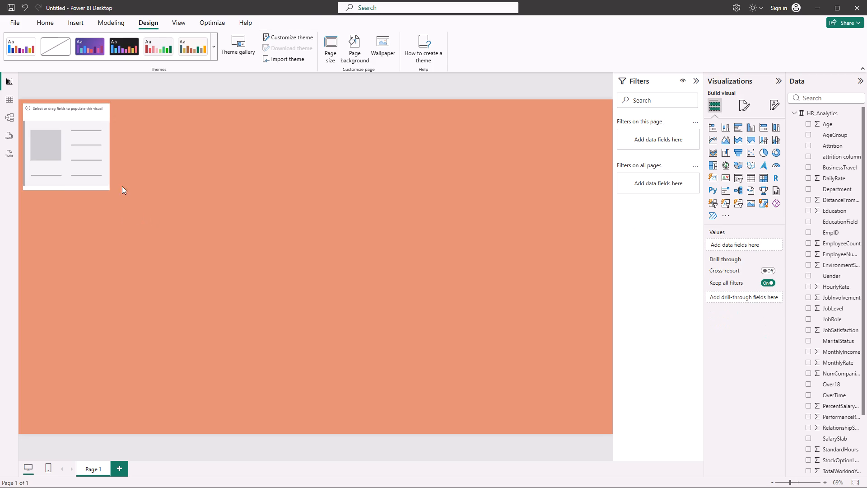
Insert a text box and resize it into a wide, short strip across the middle of the page, below the card.
left_click(37, 16)
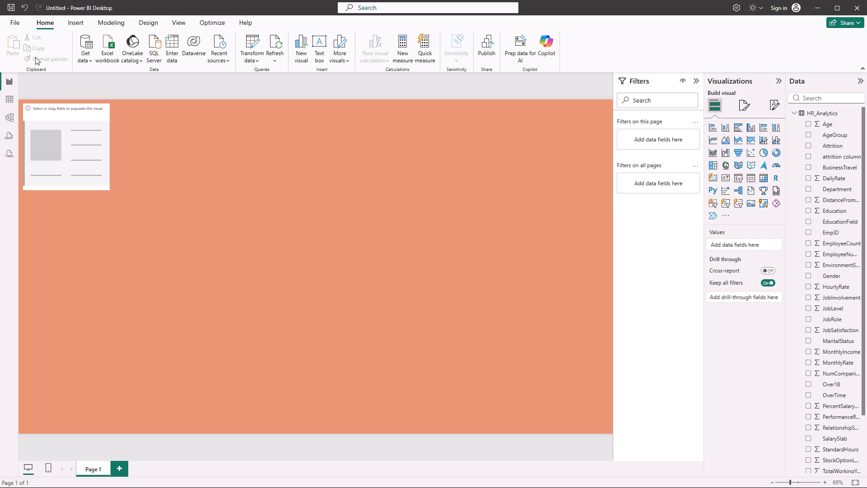
left_click(43, 23)
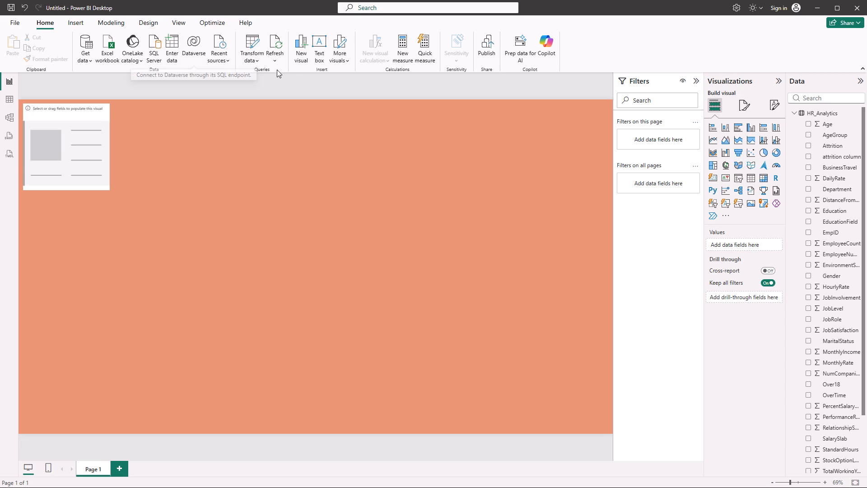
left_click(321, 58)
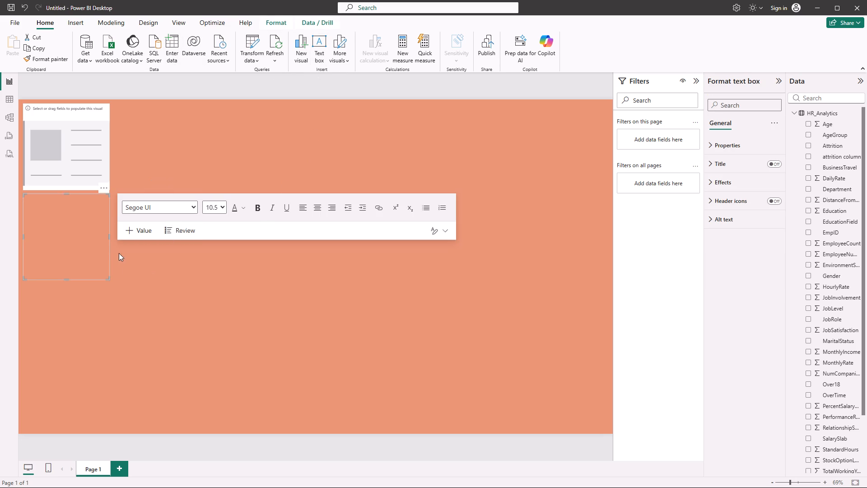
left_click_drag(109, 235, 403, 286)
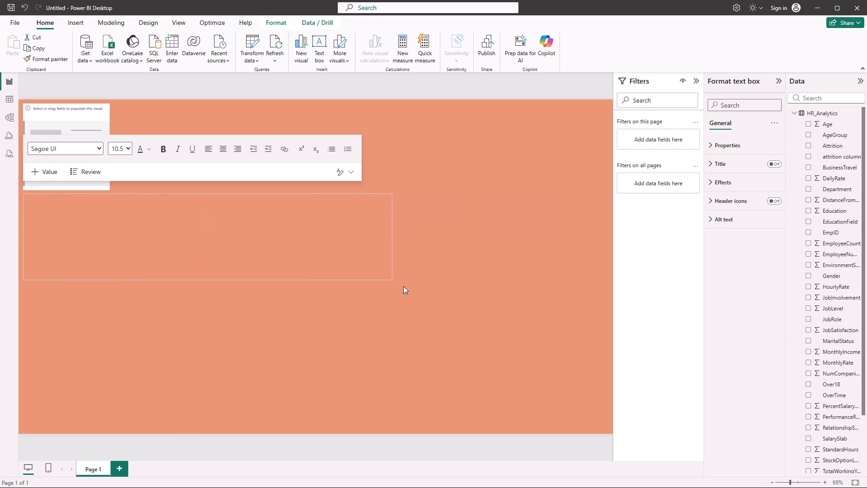
left_click_drag(403, 286, 584, 285)
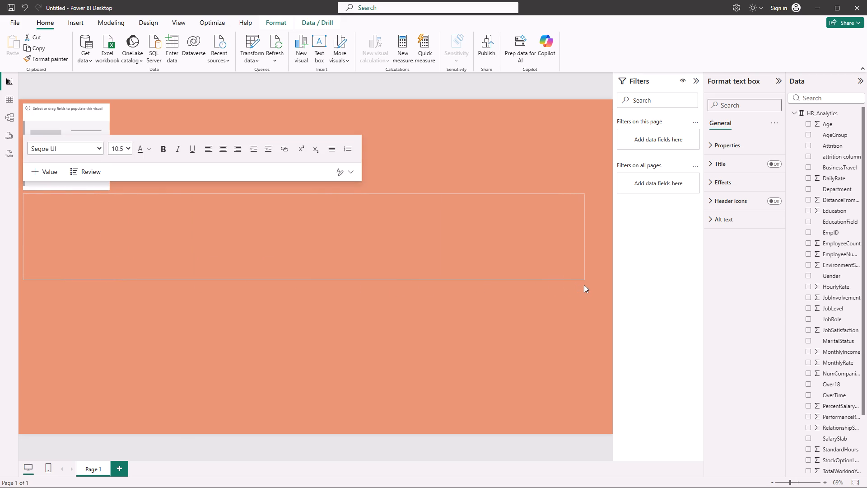
left_click_drag(584, 285, 596, 286)
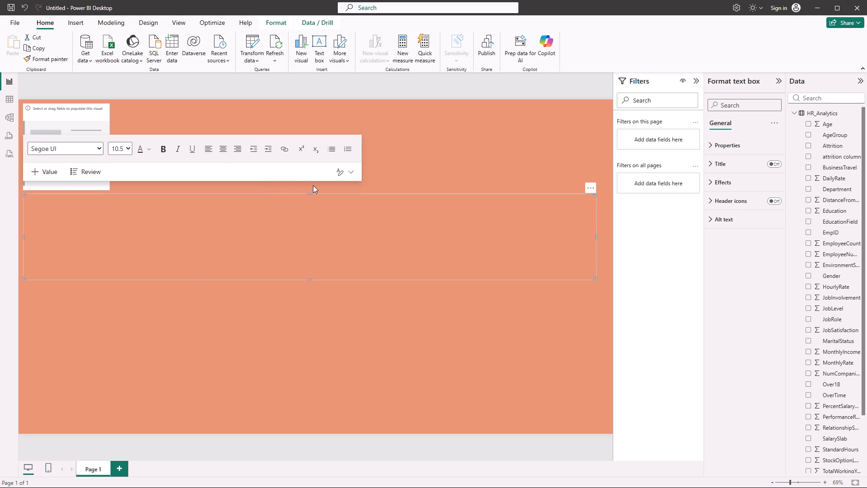
left_click_drag(312, 194, 320, 241)
left_click_drag(23, 260, 113, 249)
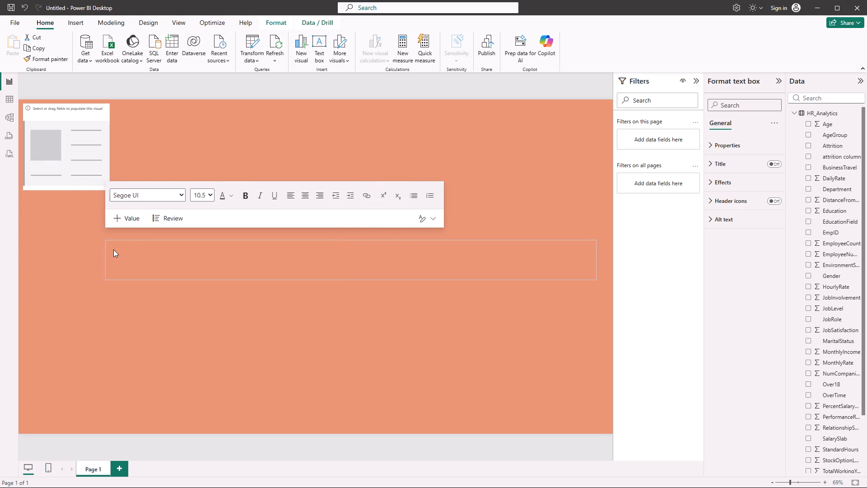
left_click_drag(113, 249, 130, 246)
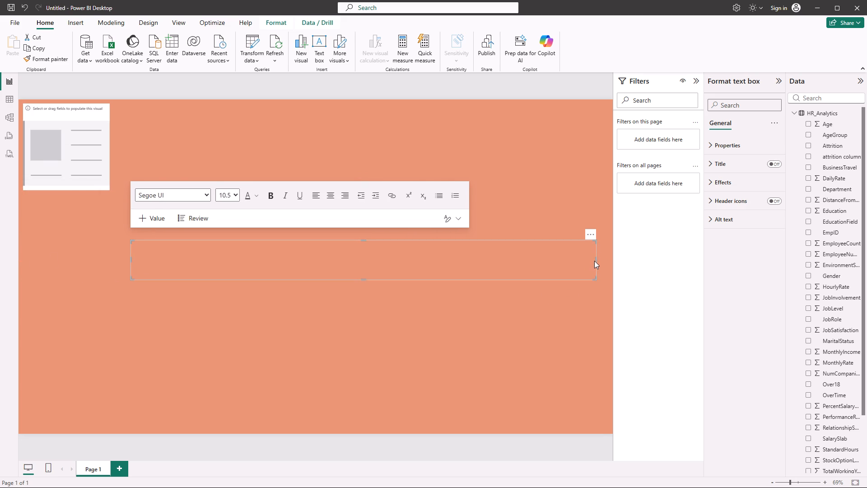
left_click_drag(596, 258, 569, 281)
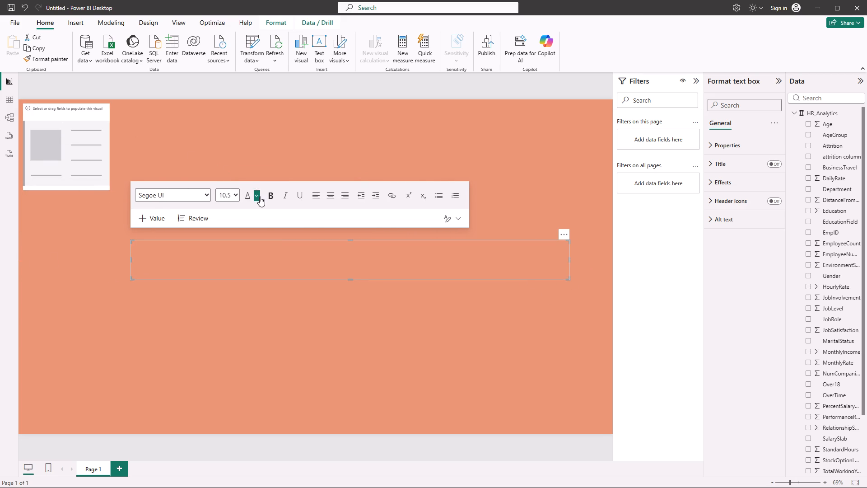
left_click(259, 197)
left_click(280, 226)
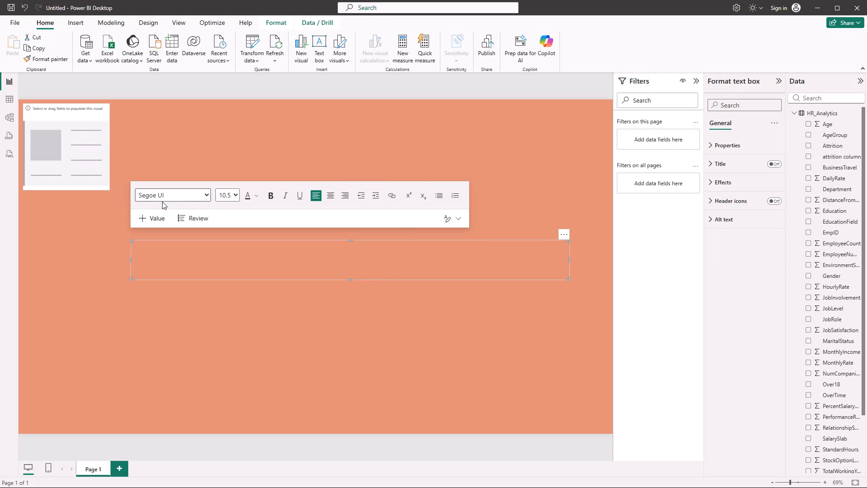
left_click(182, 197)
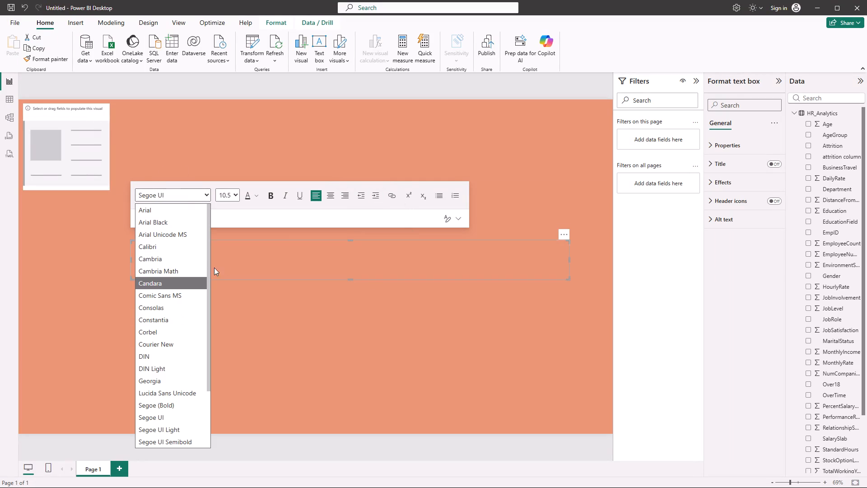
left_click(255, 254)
Enter the text "Format Visualo" in the new text box and leave text editing.
left_click(254, 253)
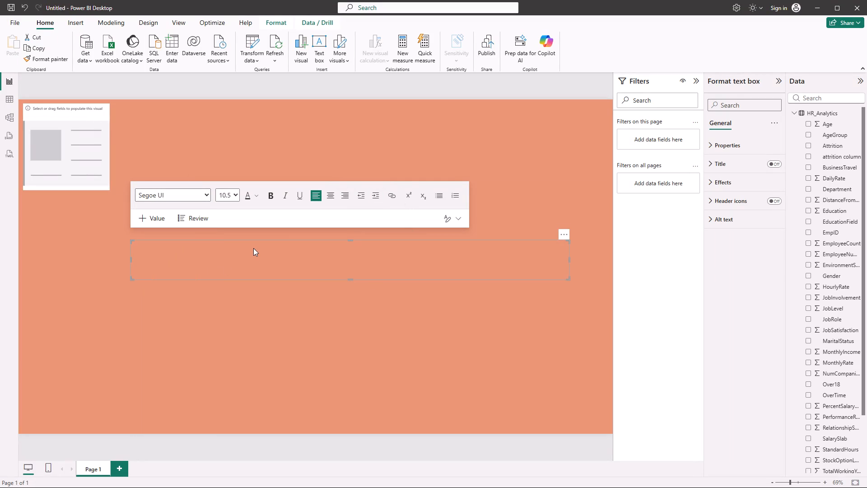
key("f")
key("BackSpace")
key("shift+f")
key("o")
type("rmat")
key("space")
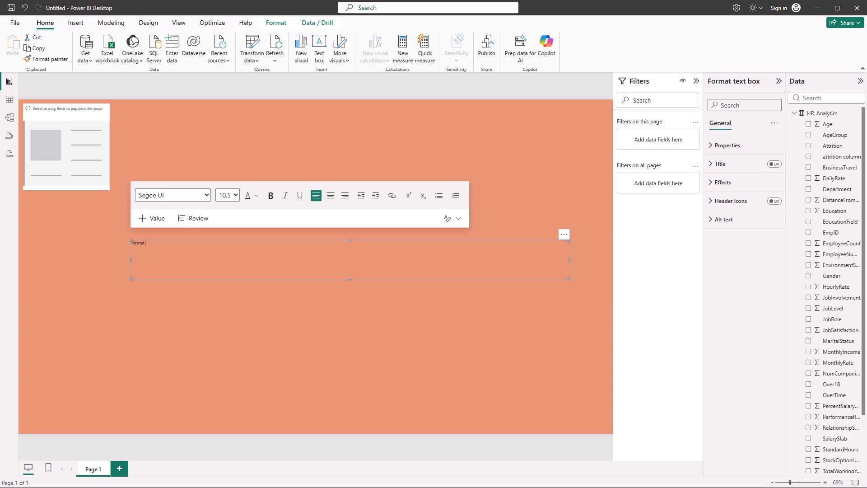
type("Visu")
type("alo")
key("Escape")
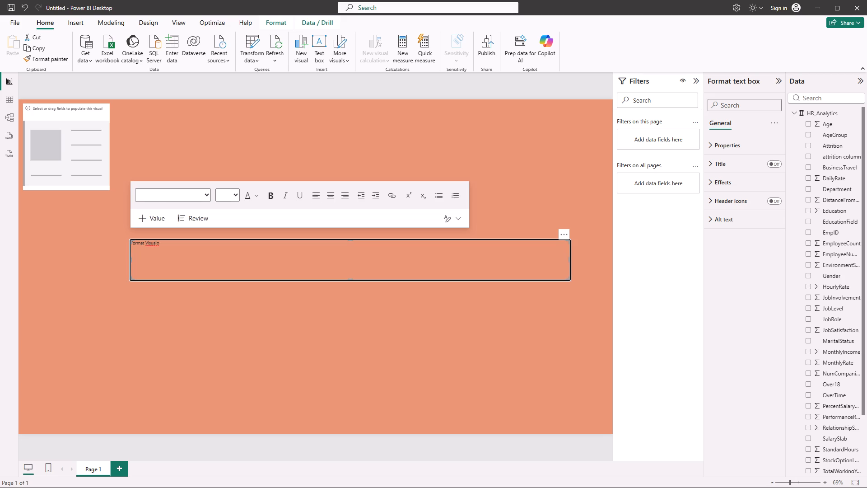
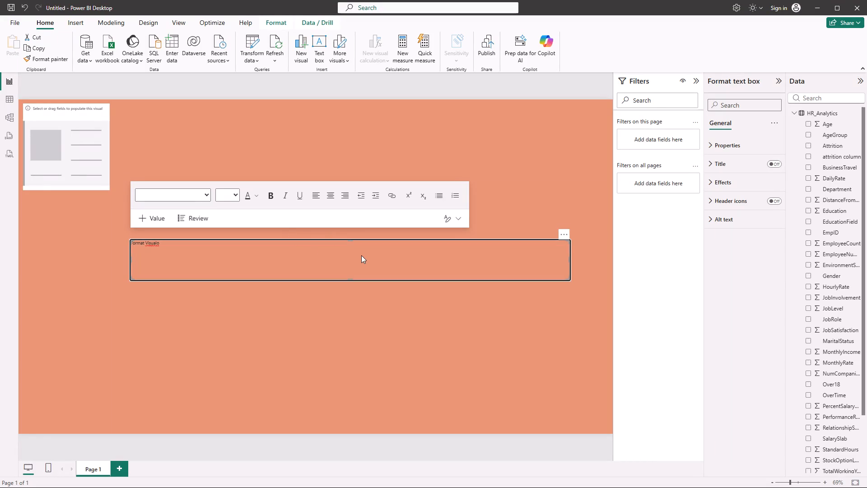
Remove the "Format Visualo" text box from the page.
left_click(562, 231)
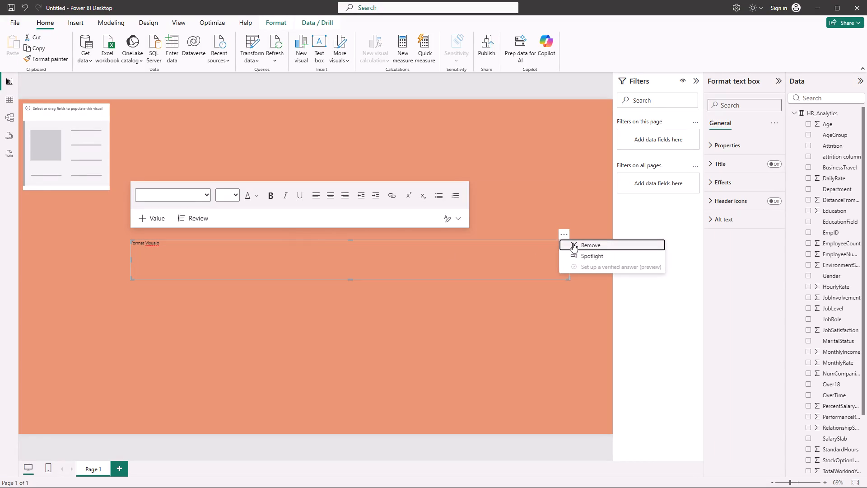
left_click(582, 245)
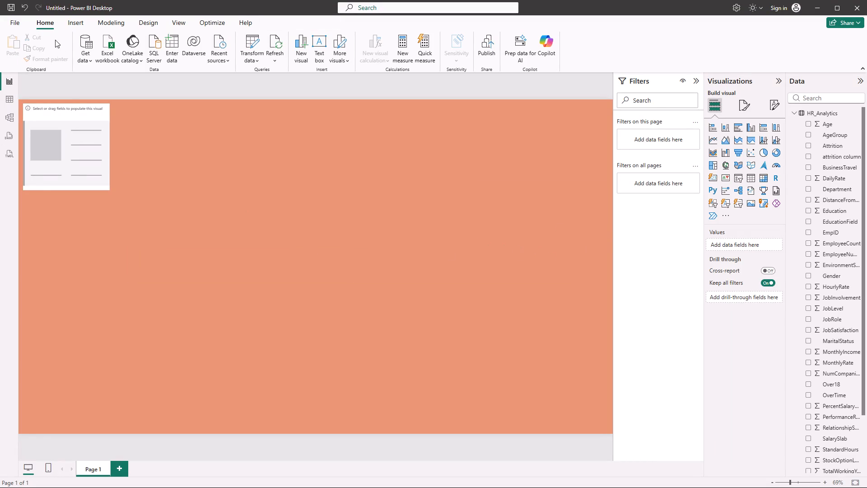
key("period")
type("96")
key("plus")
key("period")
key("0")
Undo all available recent changes, back to before the text box was inserted.
left_click(25, 10)
left_click(24, 8)
triple_click(24, 8)
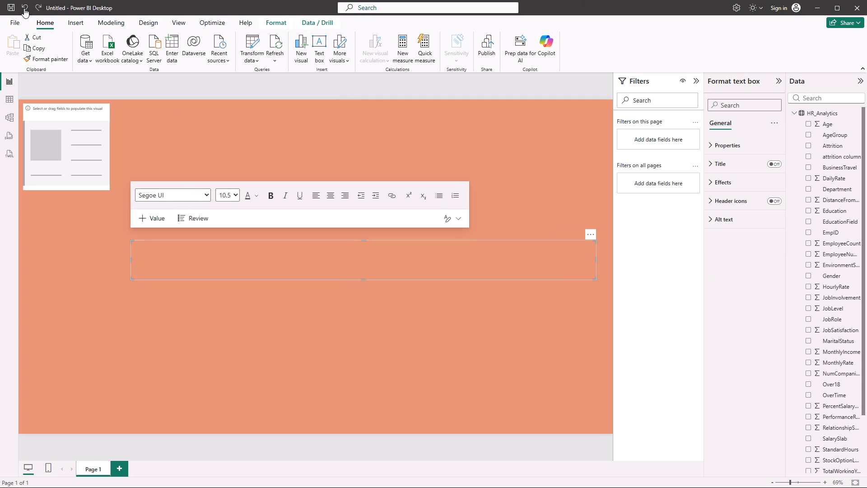
triple_click(24, 8)
triple_click(24, 8)
triple_click(24, 8)
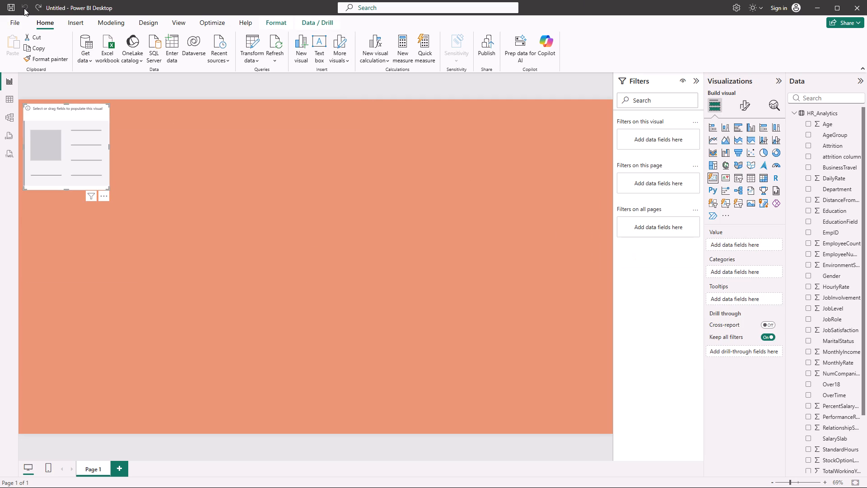
triple_click(24, 8)
left_click(24, 8)
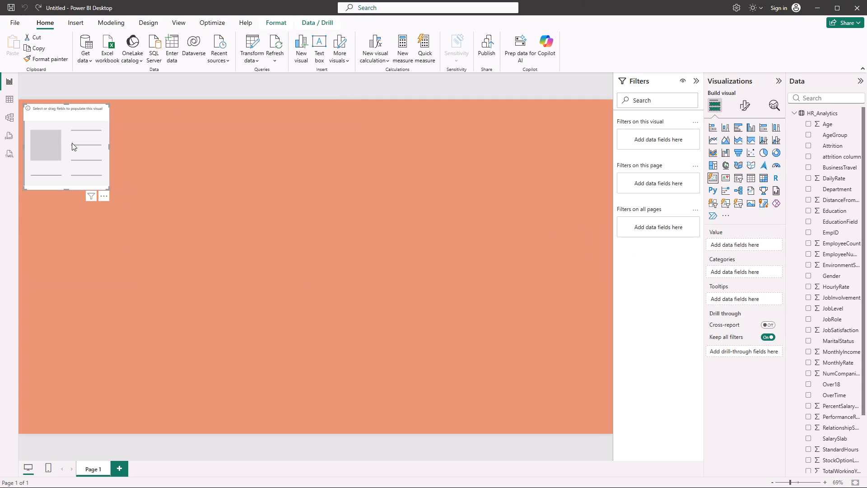
Remove the empty card visual from the report page.
right_click(72, 143)
left_click(104, 116)
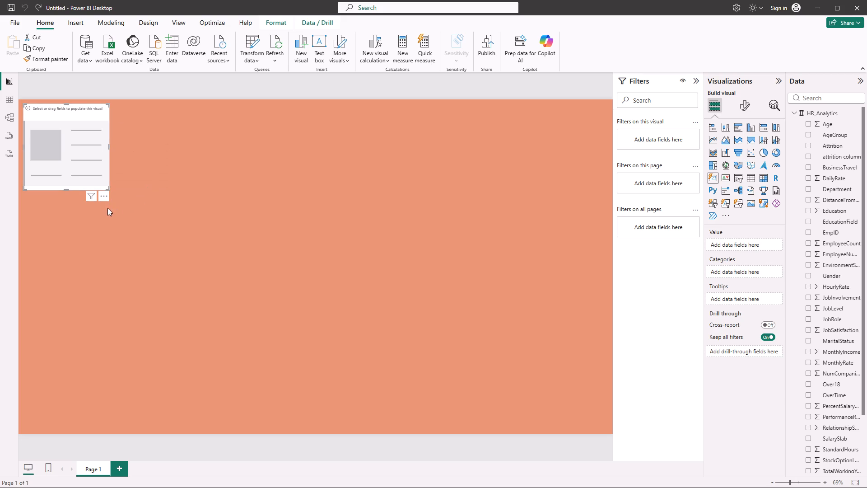
left_click(102, 194)
right_click(102, 194)
left_click(102, 194)
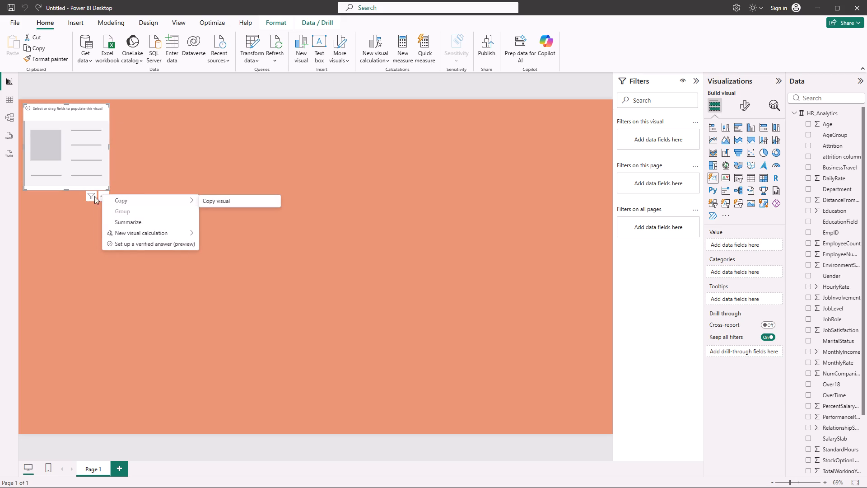
left_click(103, 194)
left_click(82, 228)
left_click(102, 195)
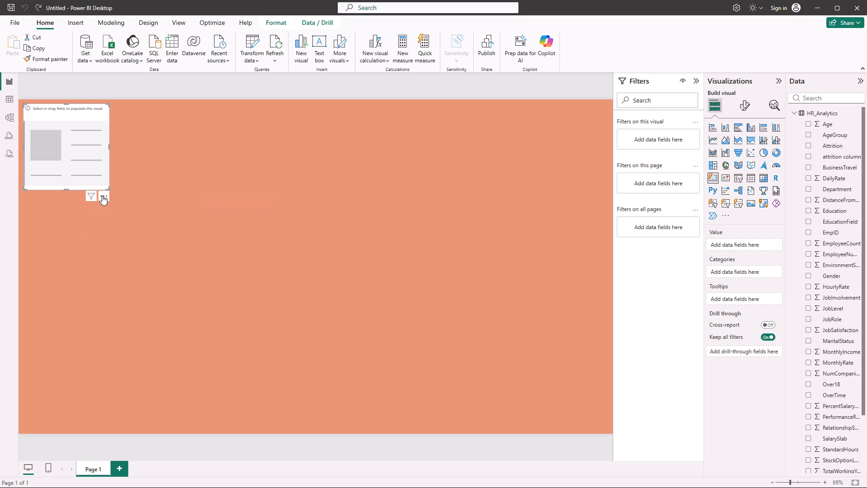
left_click(126, 206)
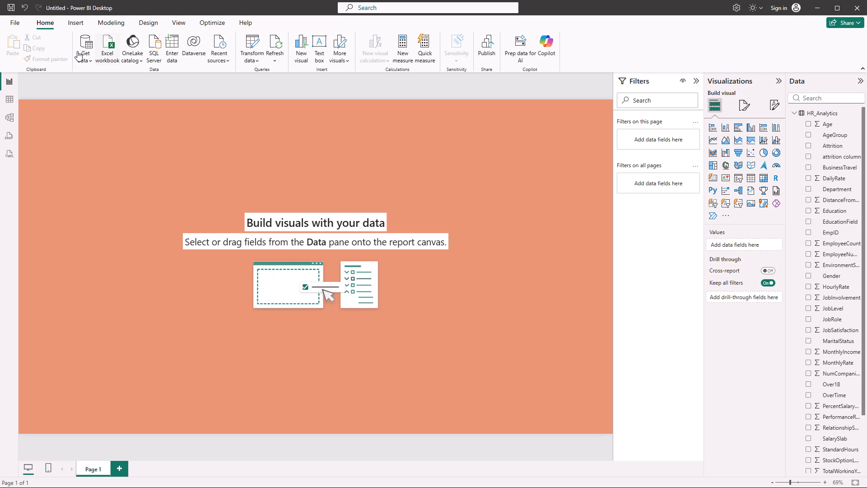
Insert a text box and resize it into a wide, short strip across the middle of the page.
left_click(50, 23)
left_click(319, 50)
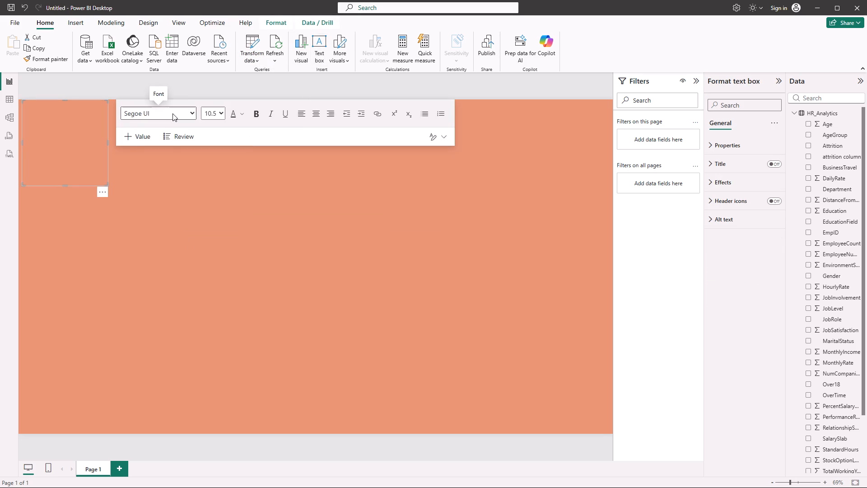
left_click_drag(107, 142, 165, 175)
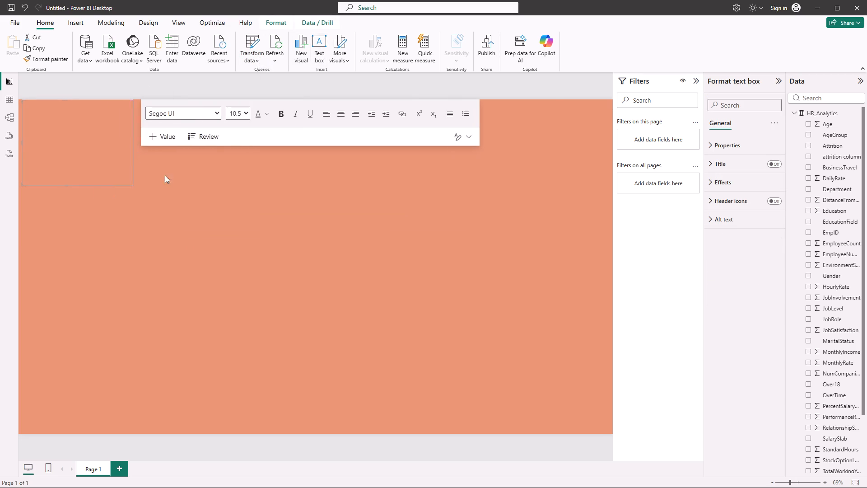
left_click_drag(165, 175, 494, 226)
left_click_drag(232, 133, 231, 199)
left_click_drag(258, 183, 280, 279)
left_click_drag(260, 101, 301, 244)
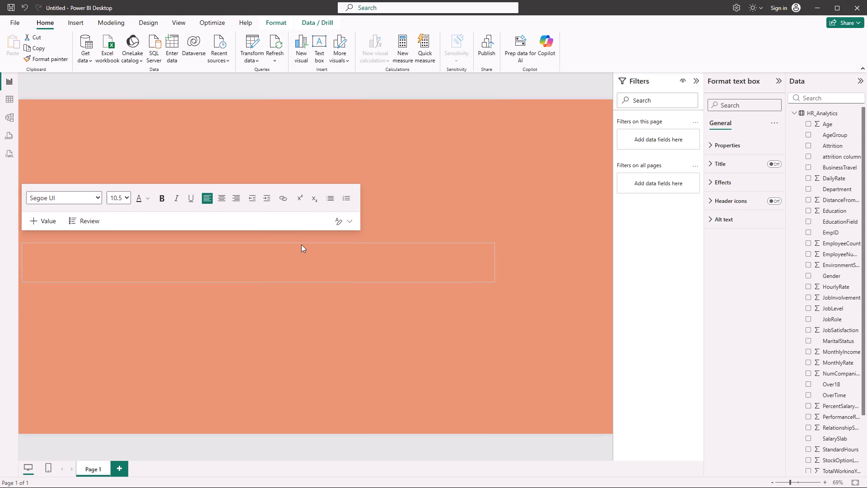
left_click_drag(301, 244, 301, 245)
left_click_drag(259, 271, 311, 274)
left_click_drag(21, 260, 58, 266)
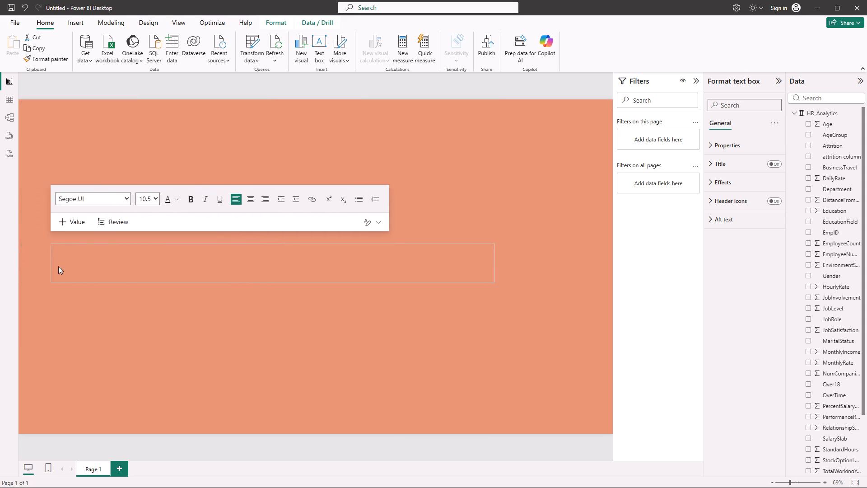
left_click_drag(58, 266, 115, 267)
Enter the text "Format visuals" in the new text box.
left_click(182, 263)
double_click(183, 266)
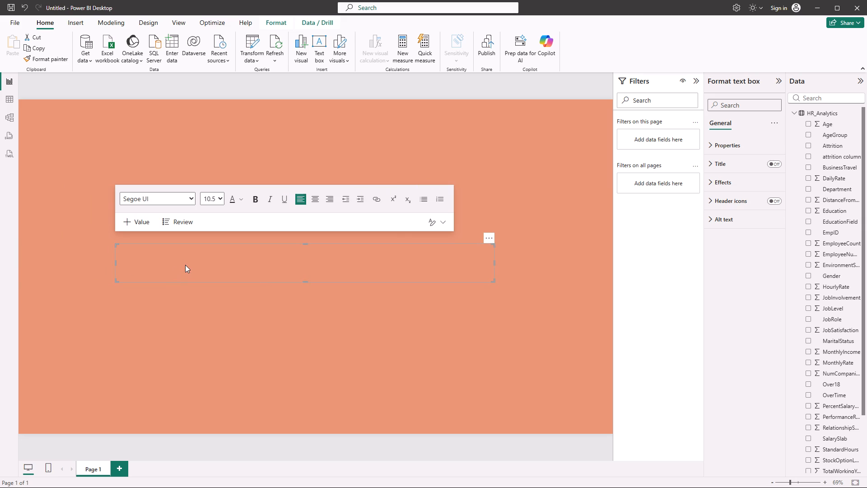
key("f")
key("BackSpace")
type("Fora")
key("BackSpace")
type("mat")
key("space")
type("vi")
type("suals")
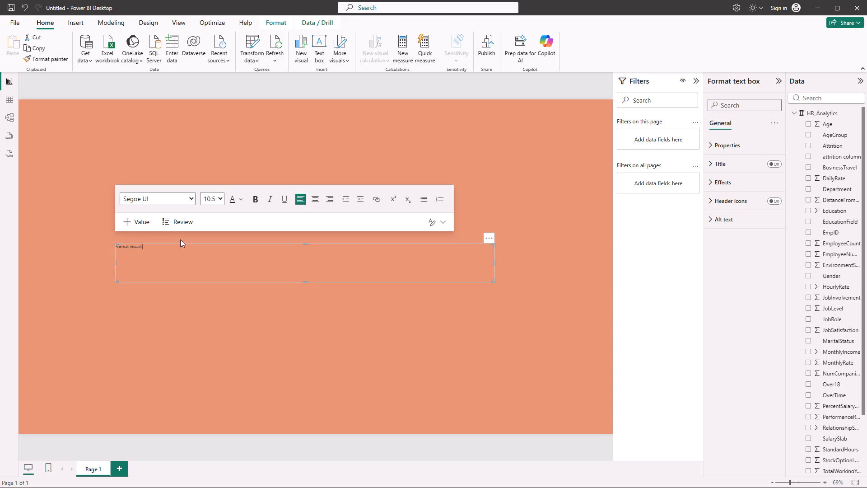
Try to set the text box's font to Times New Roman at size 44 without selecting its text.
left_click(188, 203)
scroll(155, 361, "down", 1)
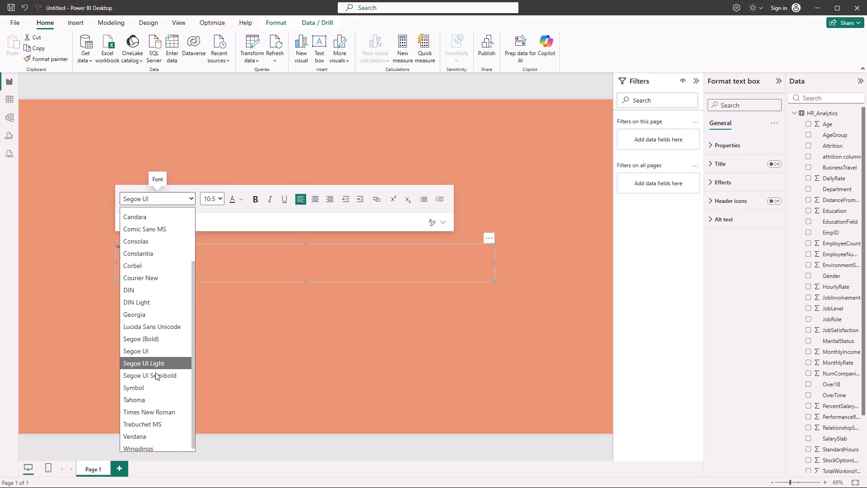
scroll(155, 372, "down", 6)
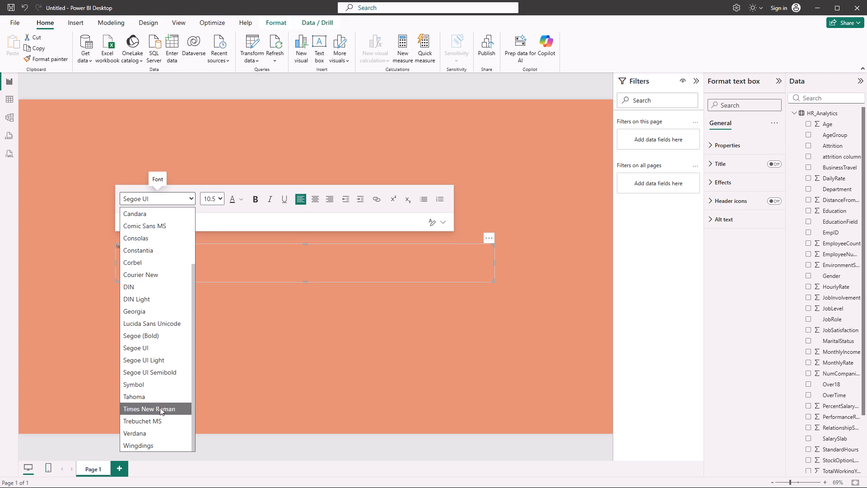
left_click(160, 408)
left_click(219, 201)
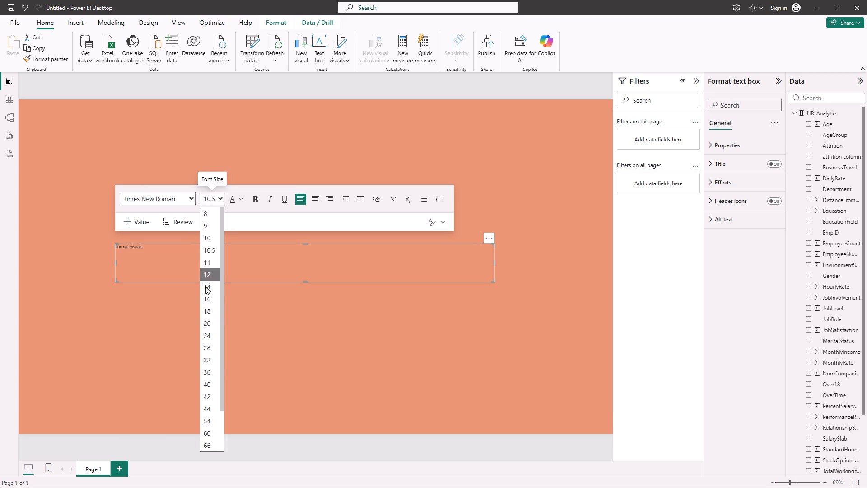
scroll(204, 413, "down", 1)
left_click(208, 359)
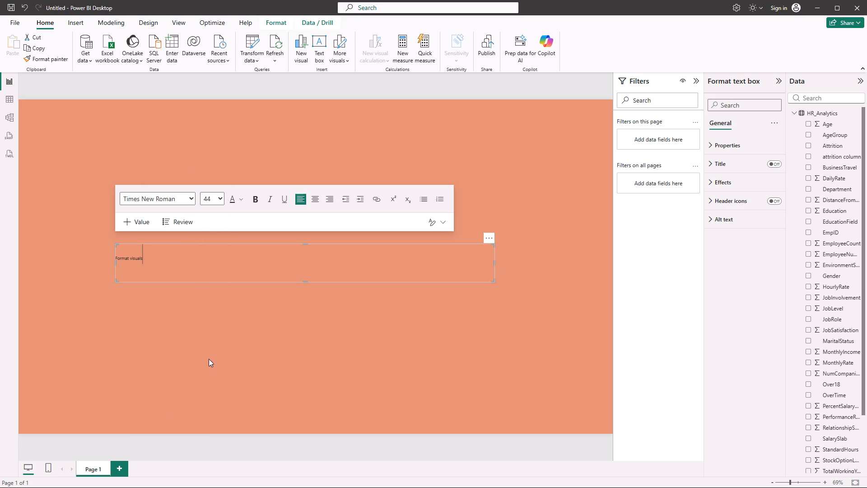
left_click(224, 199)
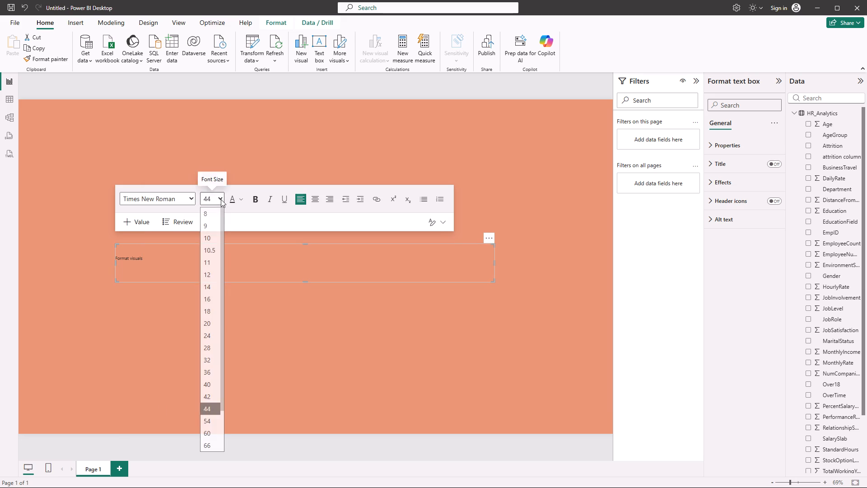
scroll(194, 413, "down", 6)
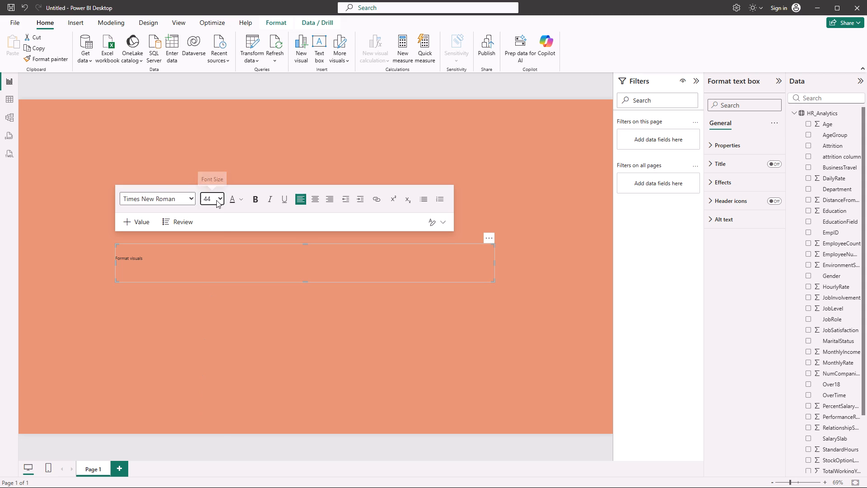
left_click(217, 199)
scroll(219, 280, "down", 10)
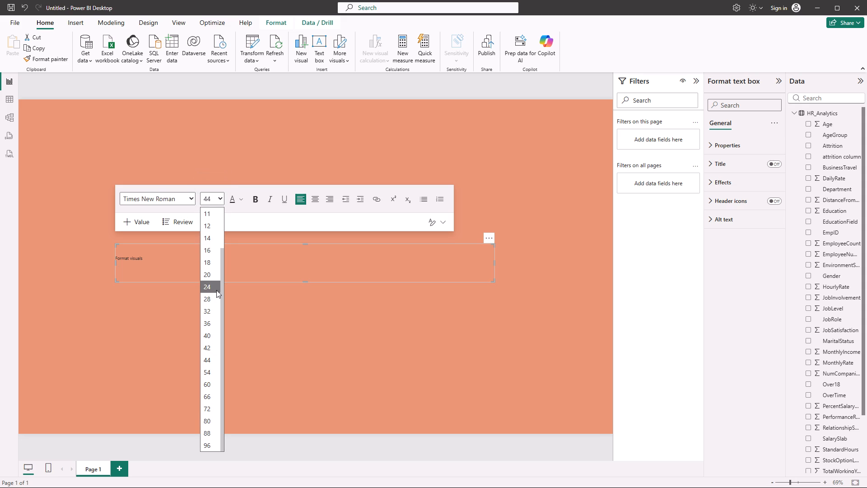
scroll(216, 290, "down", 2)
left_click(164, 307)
Center the "Format visuals" text in its box and set its font size to 54.
left_click_drag(146, 258, 111, 249)
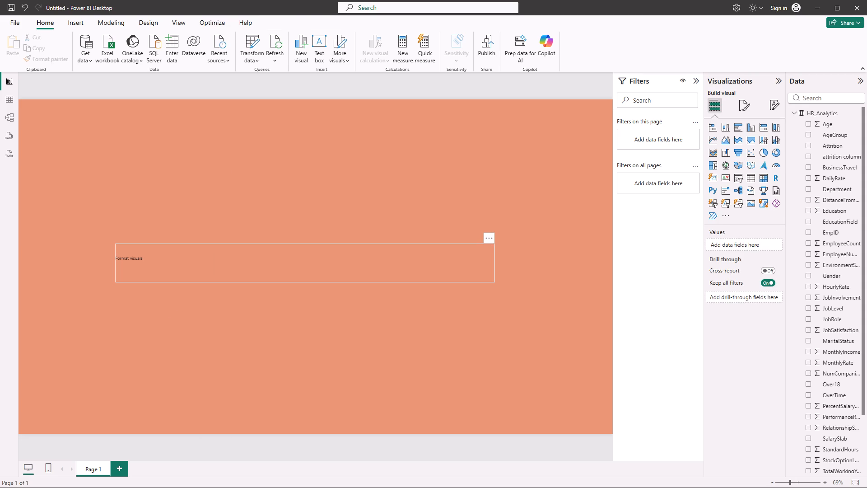
left_click_drag(116, 257, 149, 263)
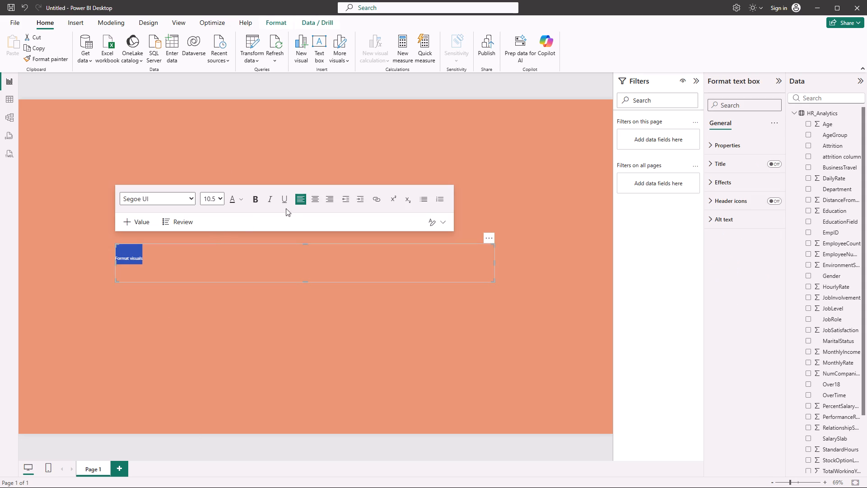
left_click(314, 200)
left_click(218, 201)
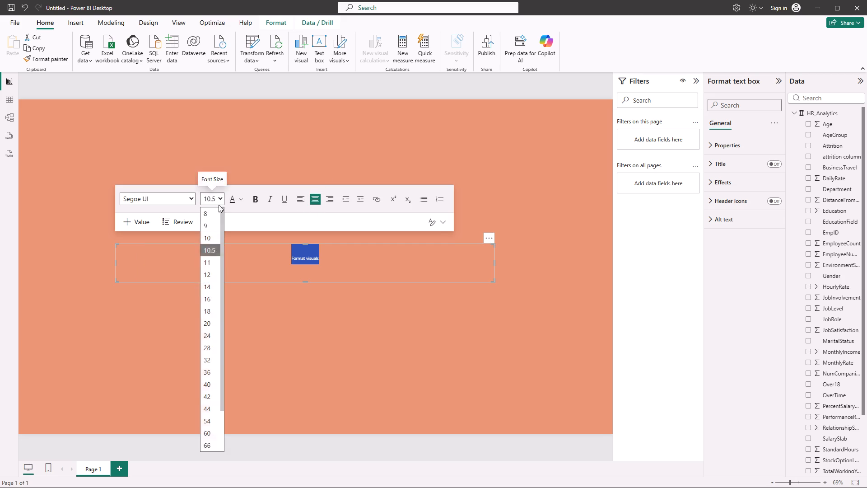
scroll(207, 346, "down", 4)
left_click(210, 371)
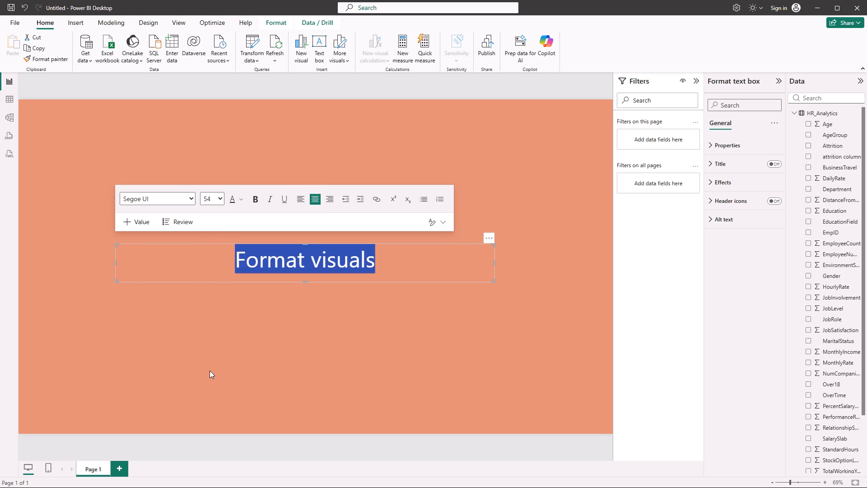
left_click(298, 302)
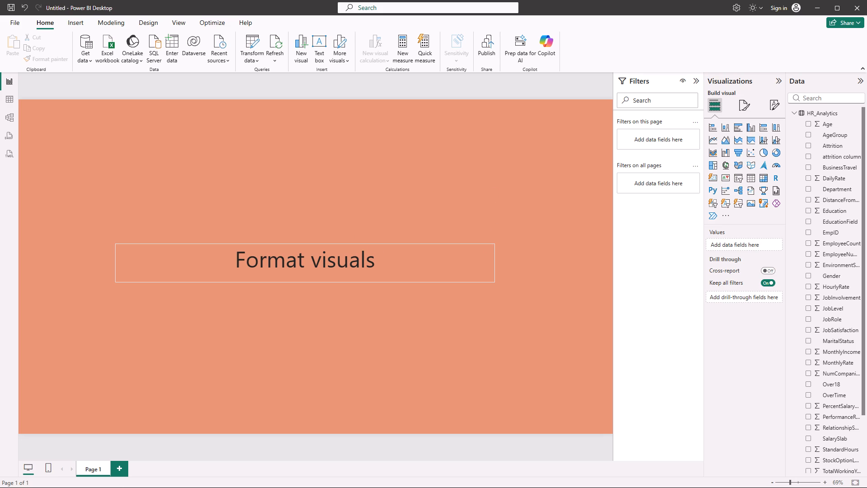
Make the "Format visuals" title text bold.
left_click(489, 239)
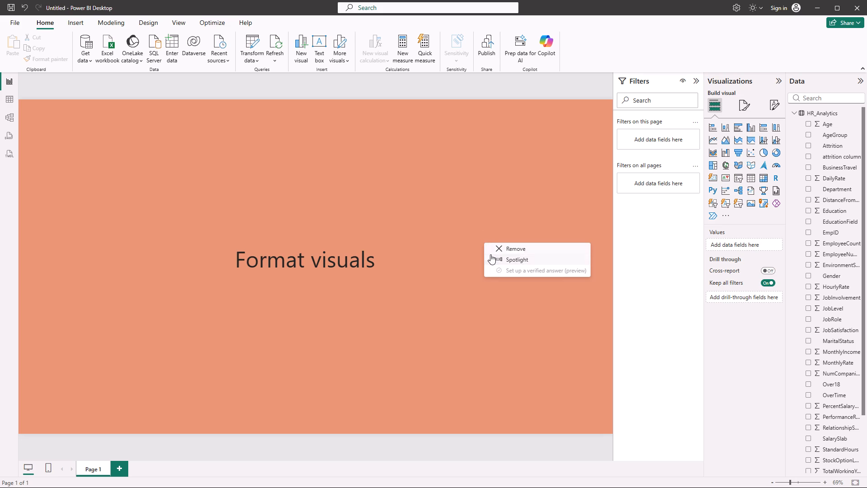
left_click(450, 244)
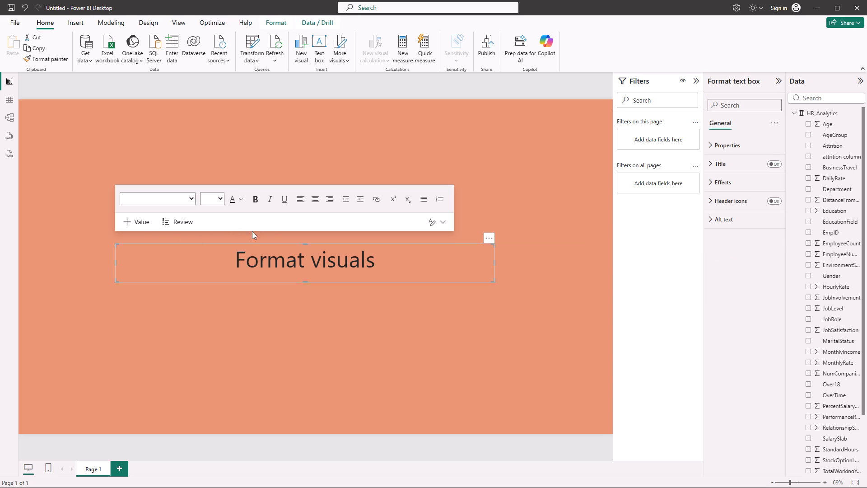
left_click(252, 198)
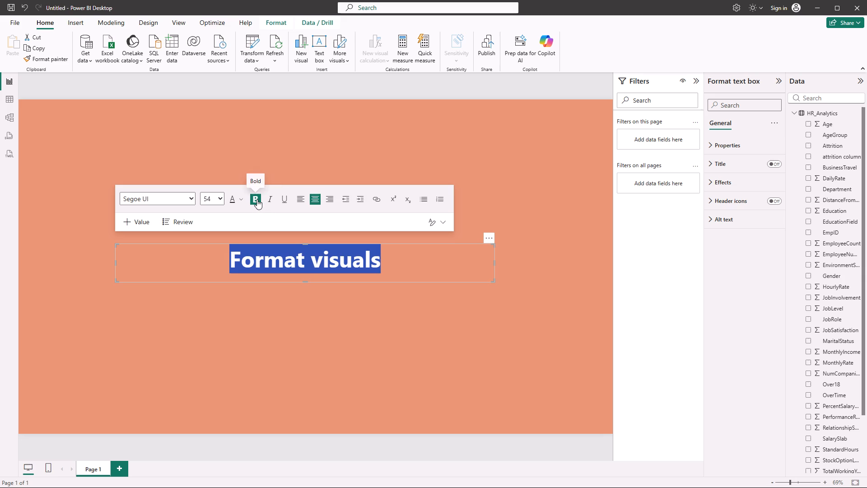
left_click(257, 199)
left_click(255, 199)
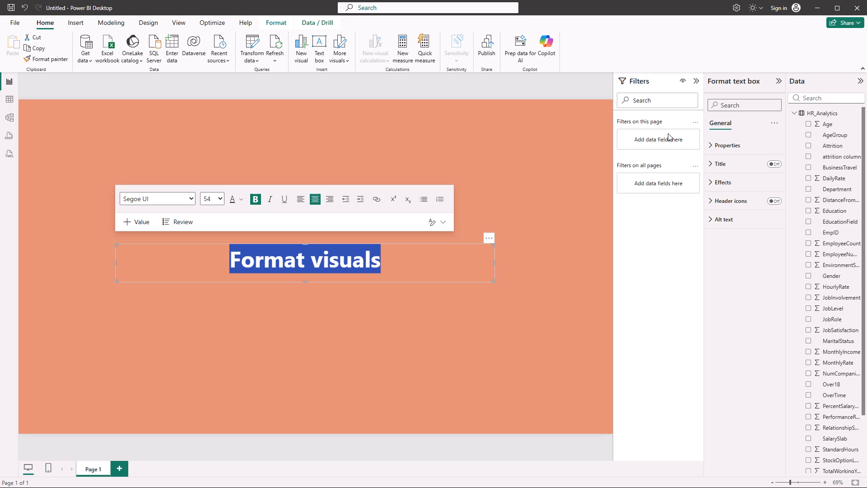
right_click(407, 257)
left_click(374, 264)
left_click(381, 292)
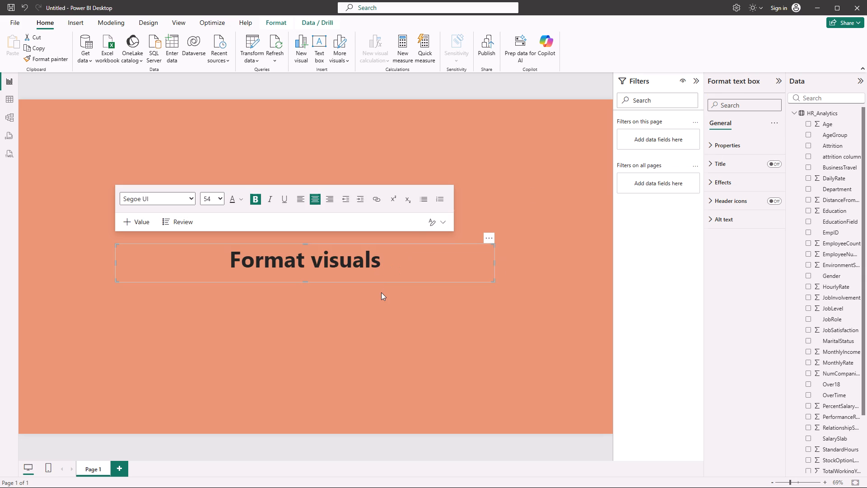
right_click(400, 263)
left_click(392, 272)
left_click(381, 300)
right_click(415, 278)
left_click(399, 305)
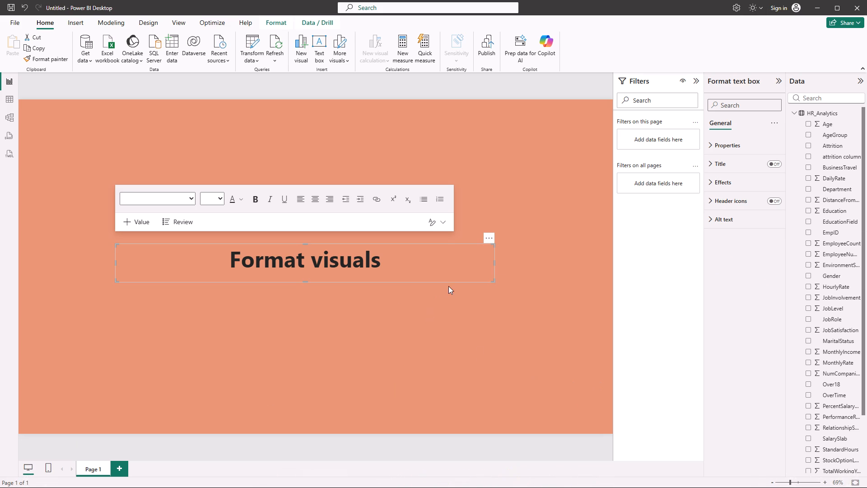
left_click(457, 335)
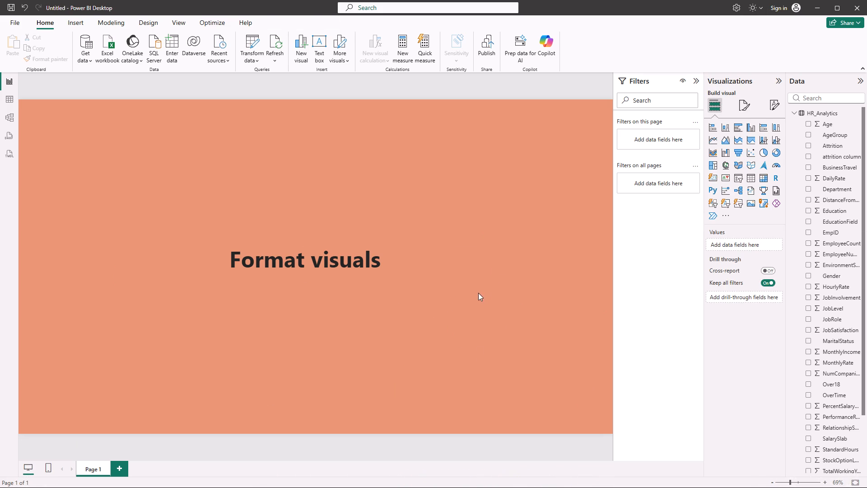
Turn on the background effect for the "Format visuals" text box.
left_click(408, 261)
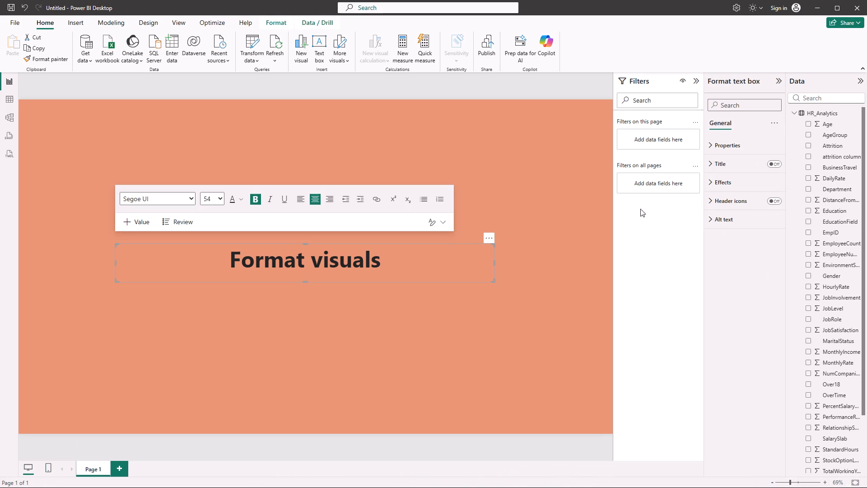
left_click(774, 76)
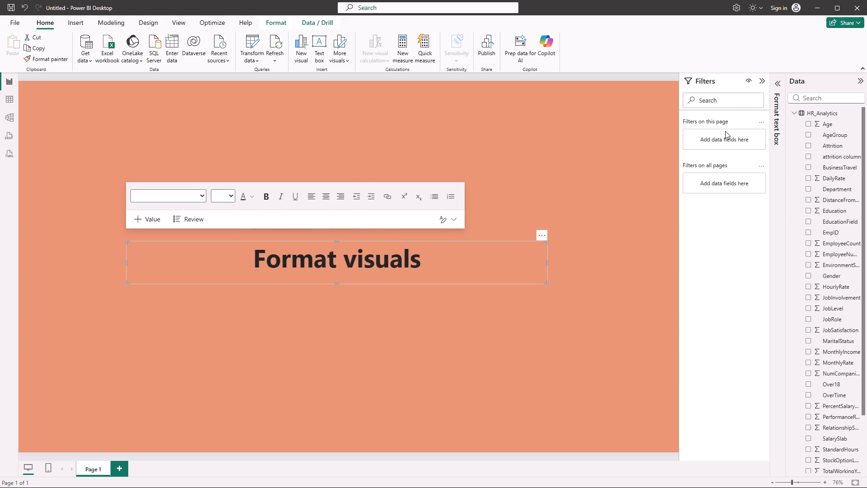
left_click(702, 79)
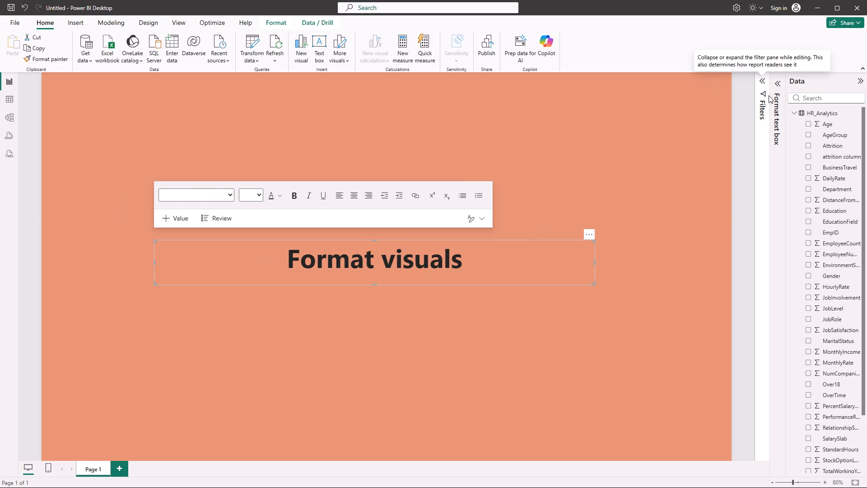
left_click(763, 80)
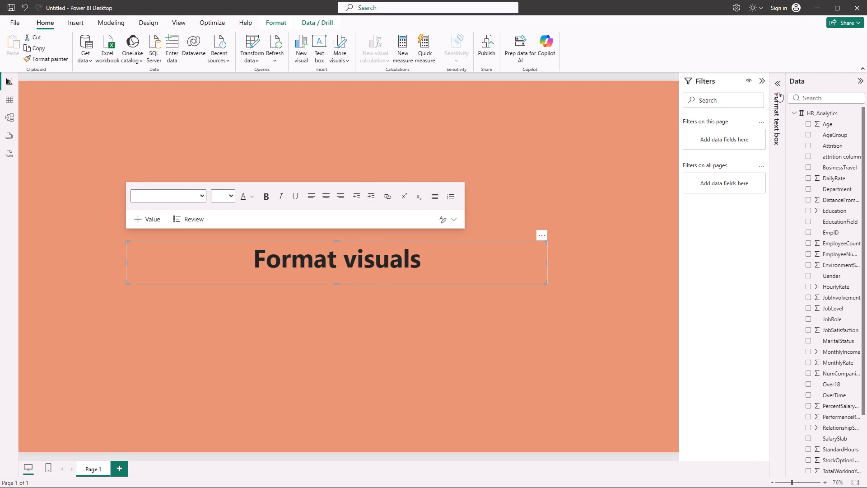
left_click(780, 84)
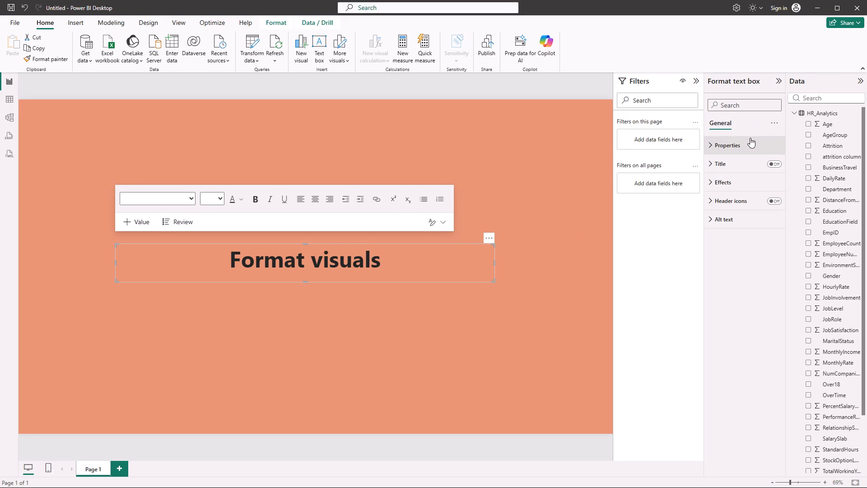
left_click(764, 182)
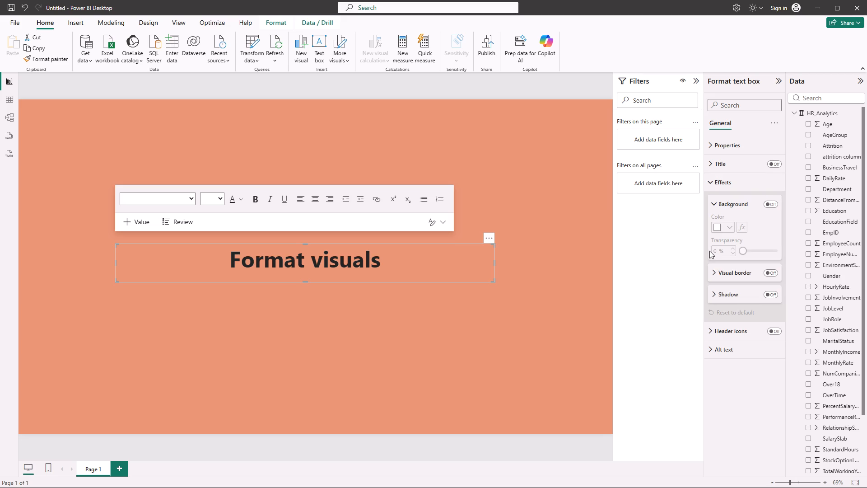
left_click(731, 228)
triple_click(727, 225)
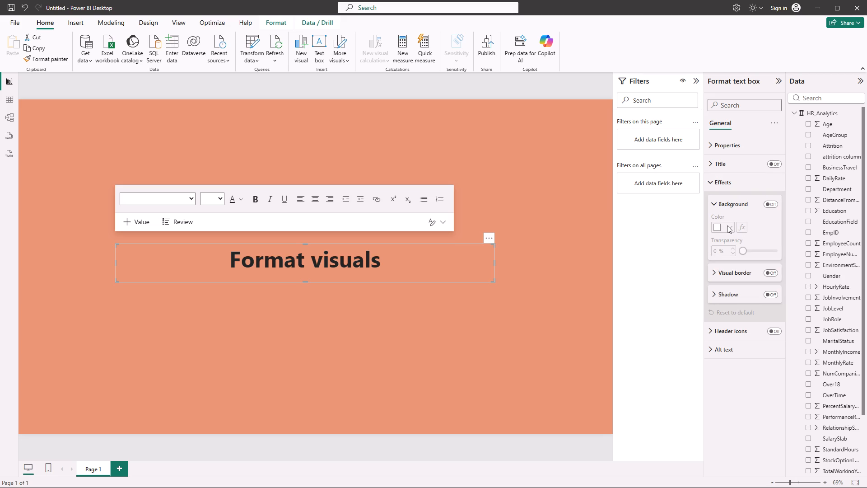
left_click(727, 225)
double_click(728, 227)
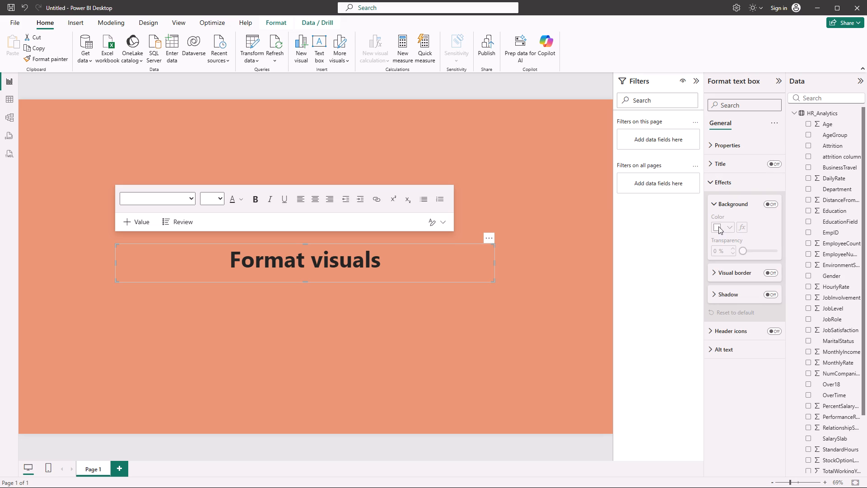
left_click(718, 226)
left_click(758, 179)
left_click(766, 184)
left_click(773, 201)
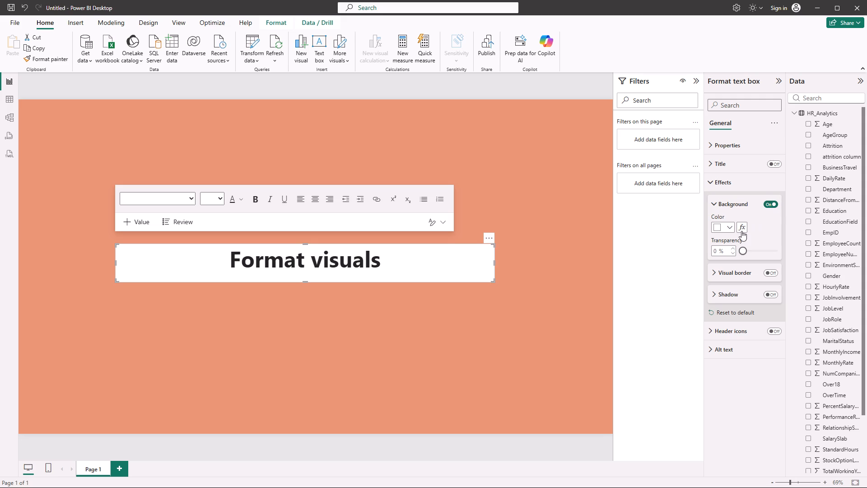
Set the title text box's background color to the light purple #a666b0 (Theme color 4, 40% lighter).
left_click(731, 223)
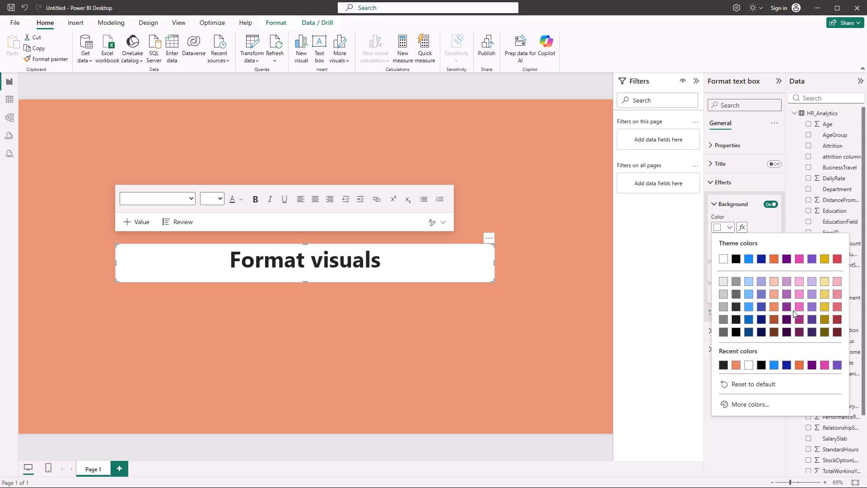
left_click(789, 308)
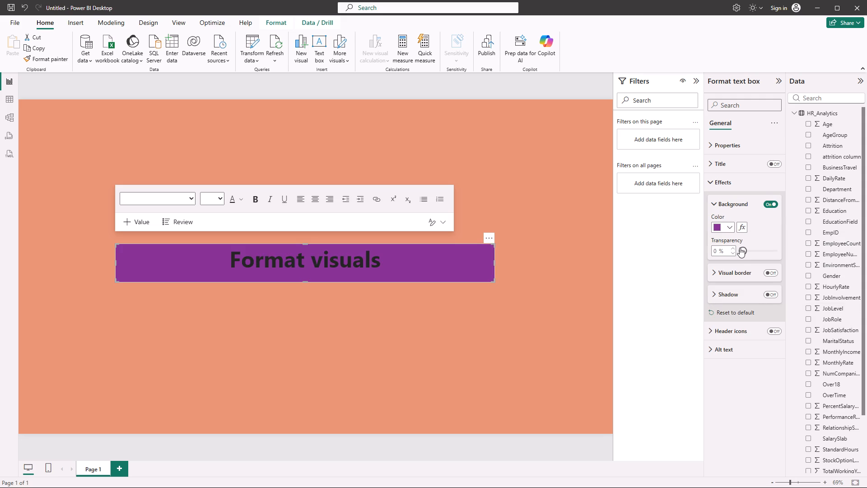
left_click(727, 226)
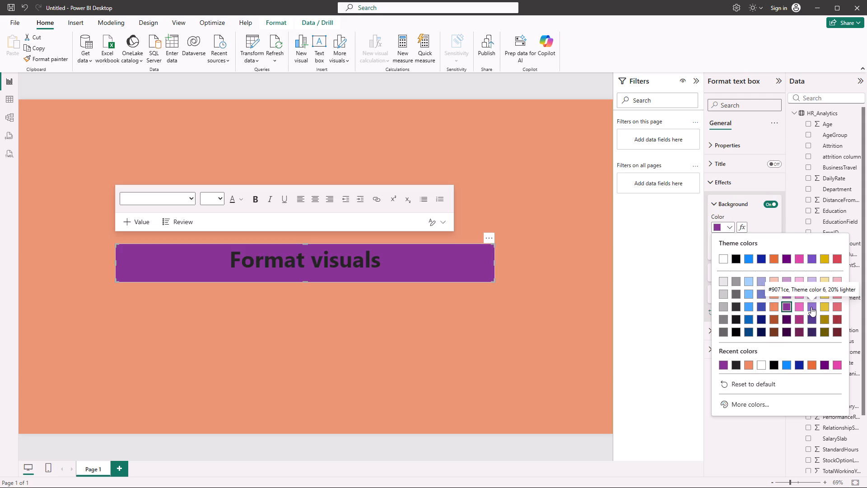
left_click(787, 295)
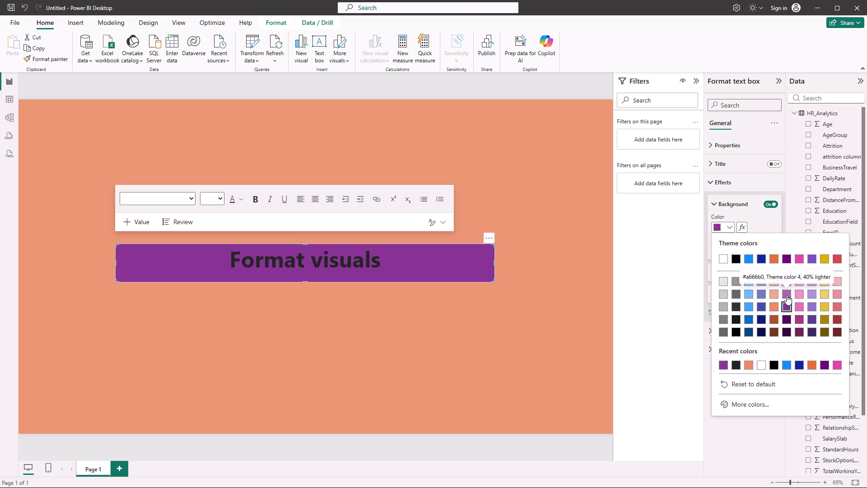
left_click(525, 307)
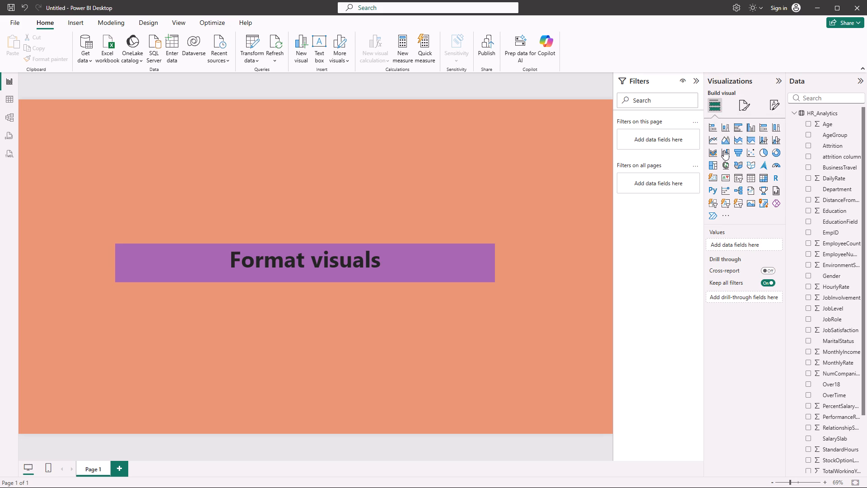
Add a card visual to the report page.
left_click(713, 176)
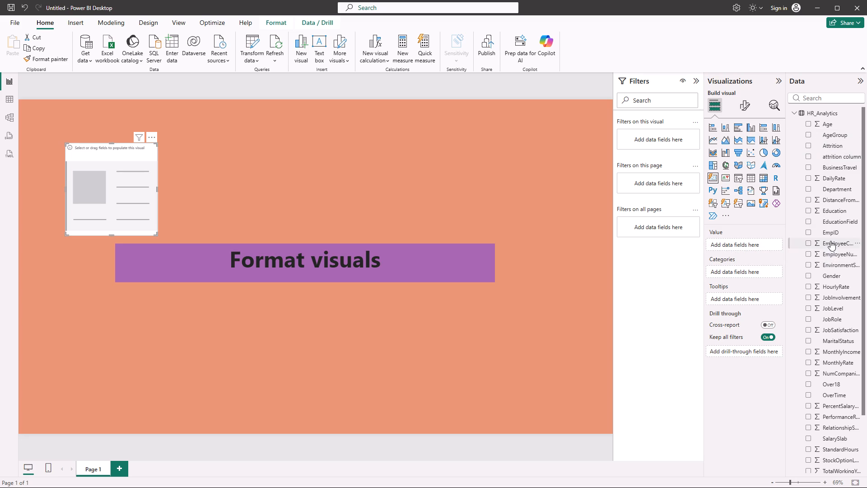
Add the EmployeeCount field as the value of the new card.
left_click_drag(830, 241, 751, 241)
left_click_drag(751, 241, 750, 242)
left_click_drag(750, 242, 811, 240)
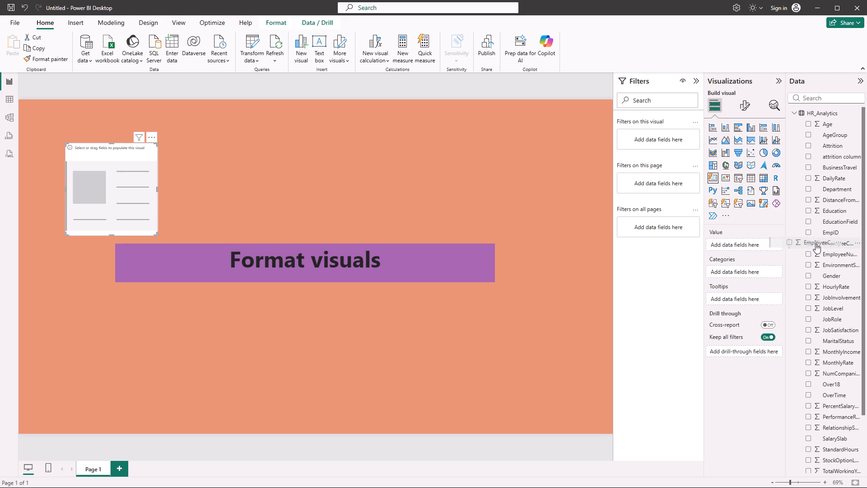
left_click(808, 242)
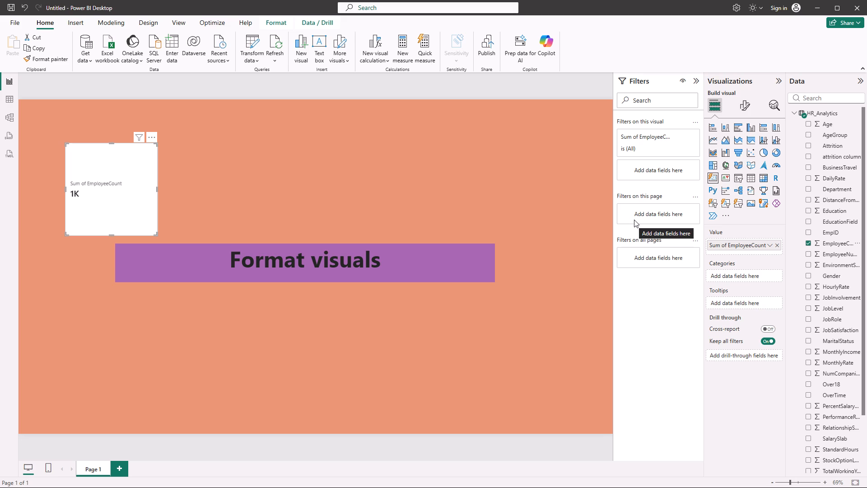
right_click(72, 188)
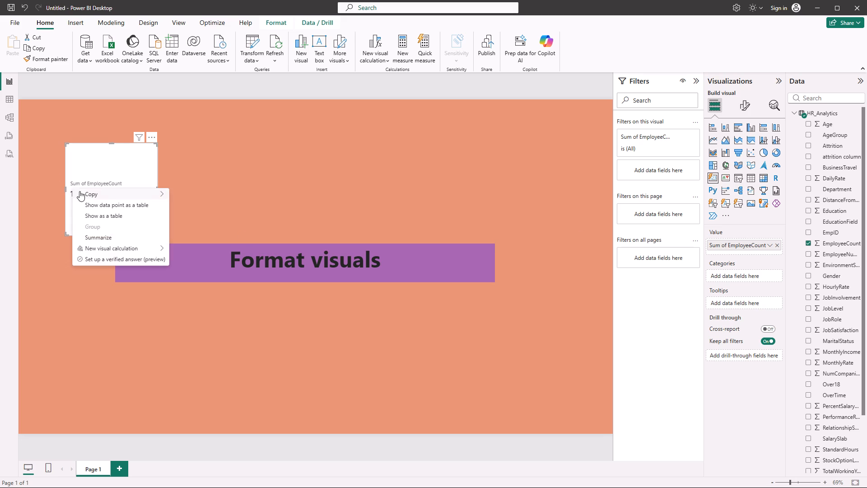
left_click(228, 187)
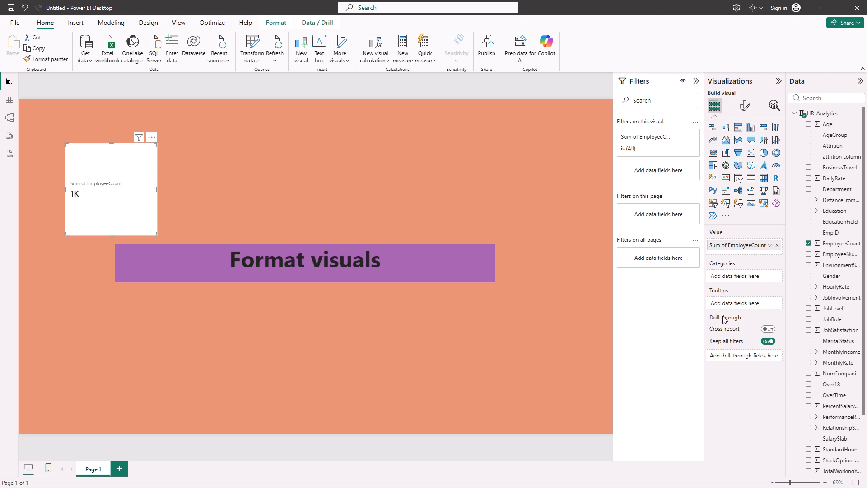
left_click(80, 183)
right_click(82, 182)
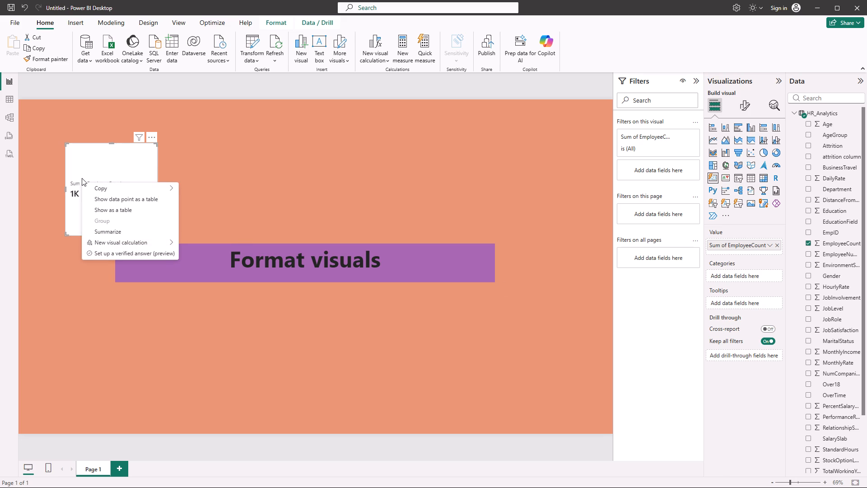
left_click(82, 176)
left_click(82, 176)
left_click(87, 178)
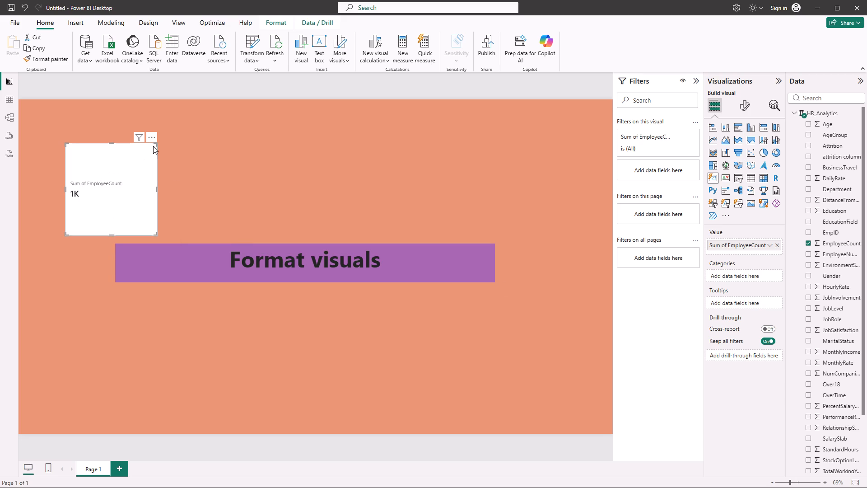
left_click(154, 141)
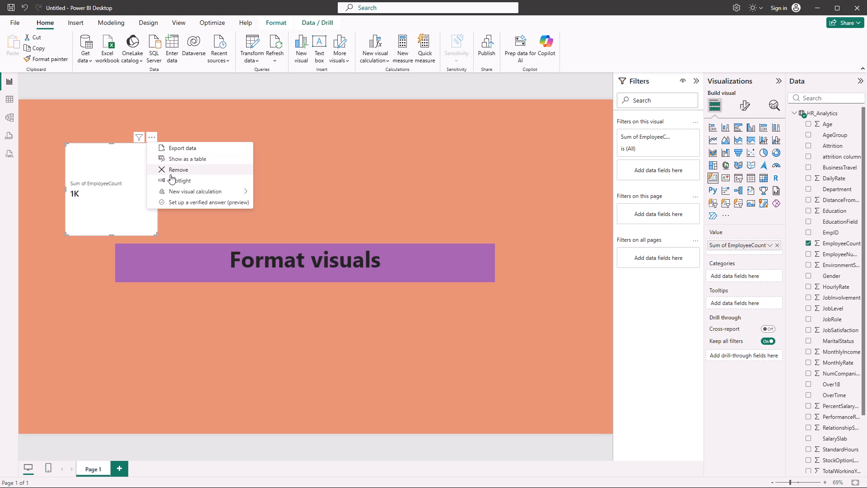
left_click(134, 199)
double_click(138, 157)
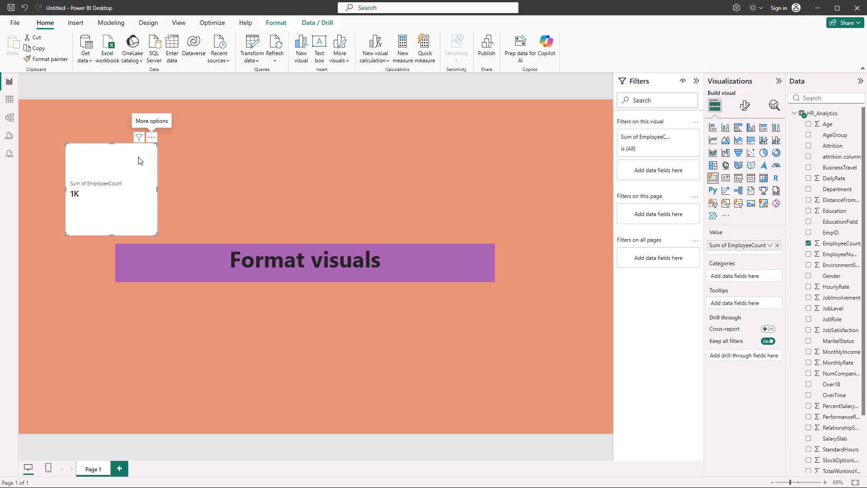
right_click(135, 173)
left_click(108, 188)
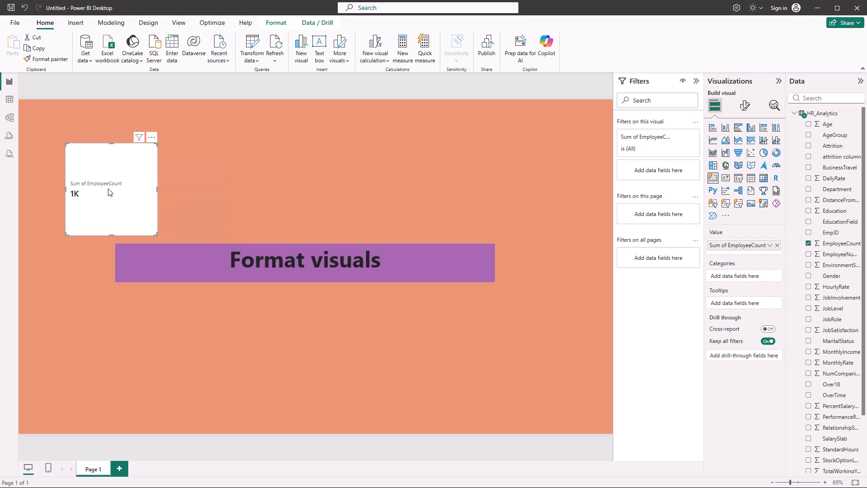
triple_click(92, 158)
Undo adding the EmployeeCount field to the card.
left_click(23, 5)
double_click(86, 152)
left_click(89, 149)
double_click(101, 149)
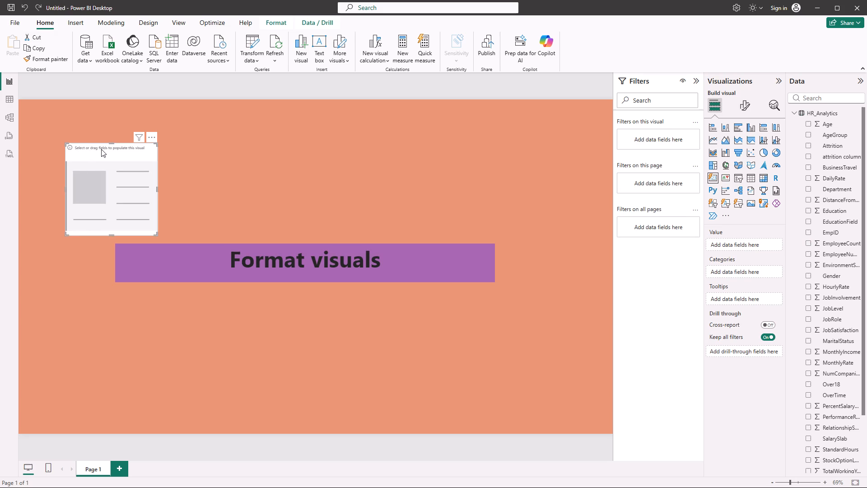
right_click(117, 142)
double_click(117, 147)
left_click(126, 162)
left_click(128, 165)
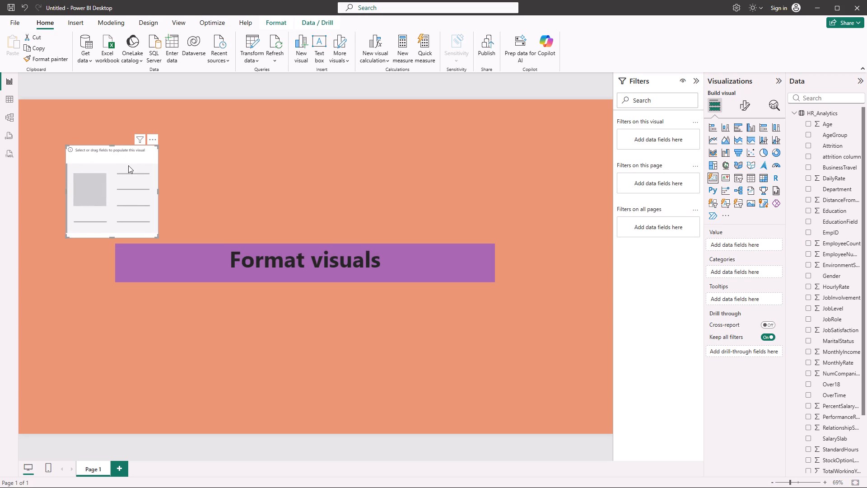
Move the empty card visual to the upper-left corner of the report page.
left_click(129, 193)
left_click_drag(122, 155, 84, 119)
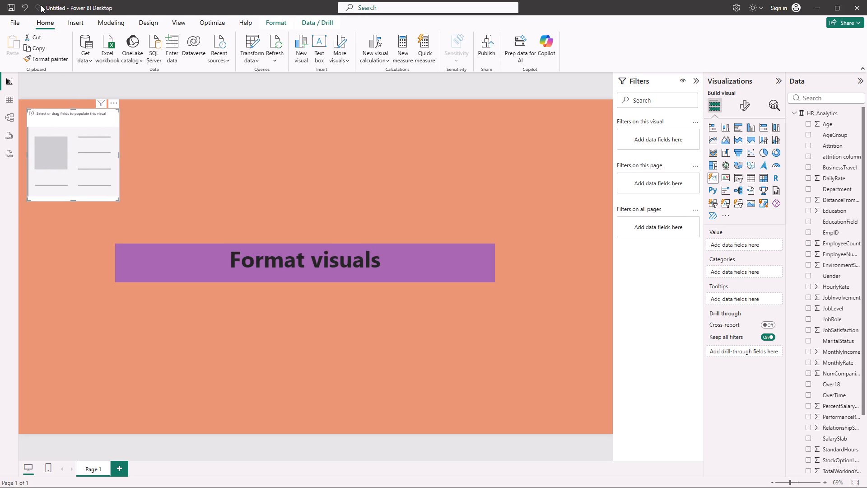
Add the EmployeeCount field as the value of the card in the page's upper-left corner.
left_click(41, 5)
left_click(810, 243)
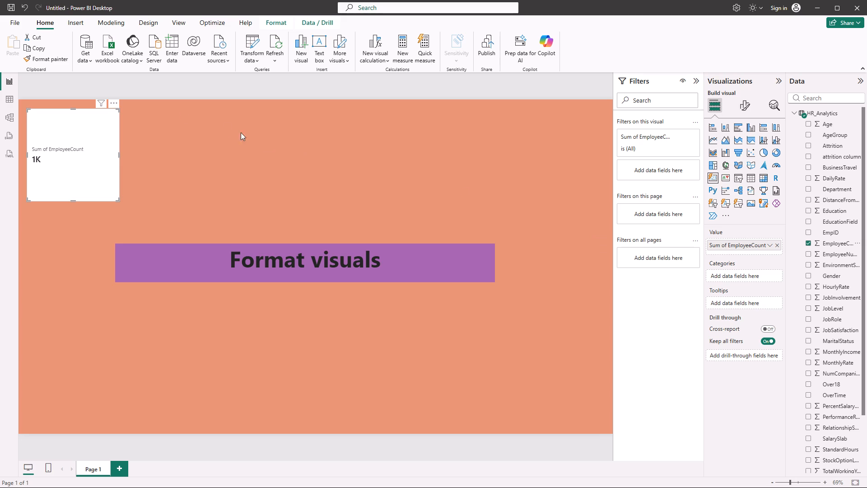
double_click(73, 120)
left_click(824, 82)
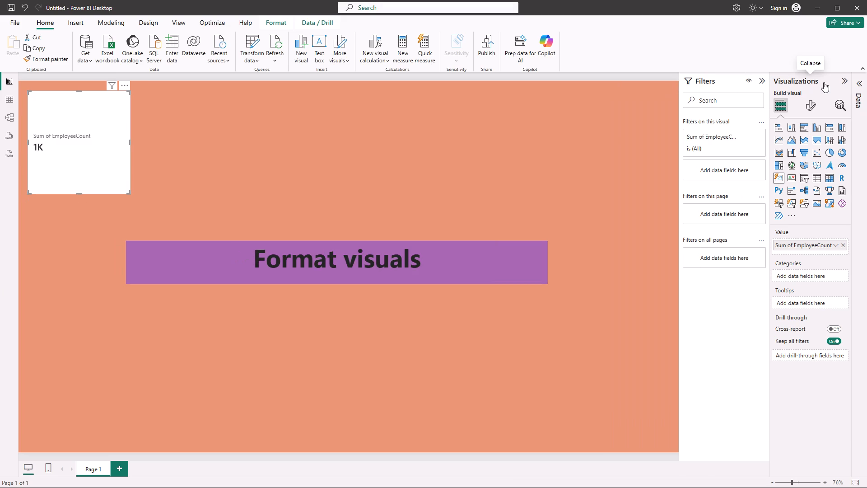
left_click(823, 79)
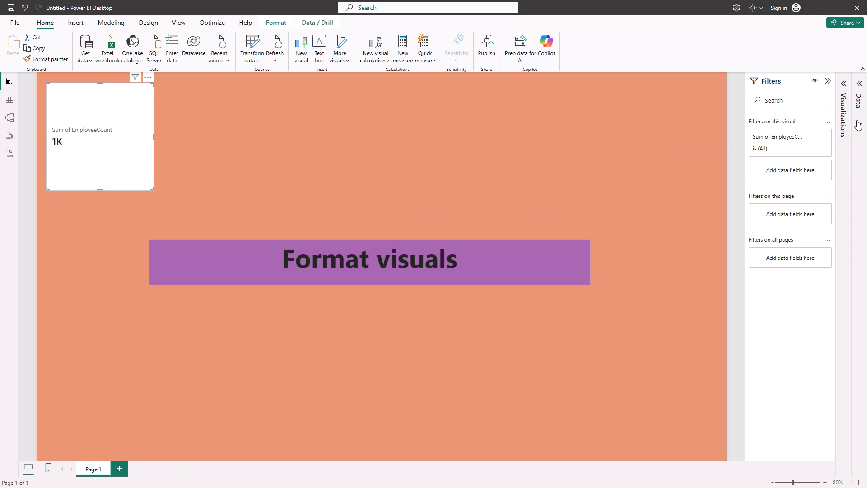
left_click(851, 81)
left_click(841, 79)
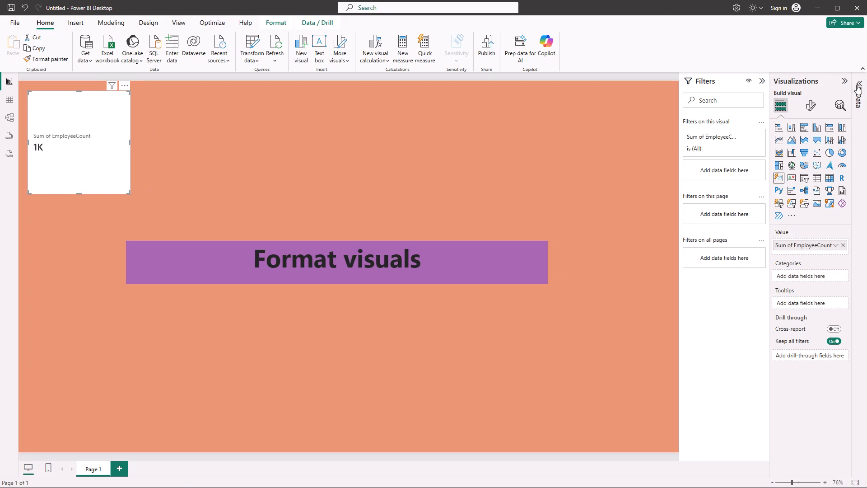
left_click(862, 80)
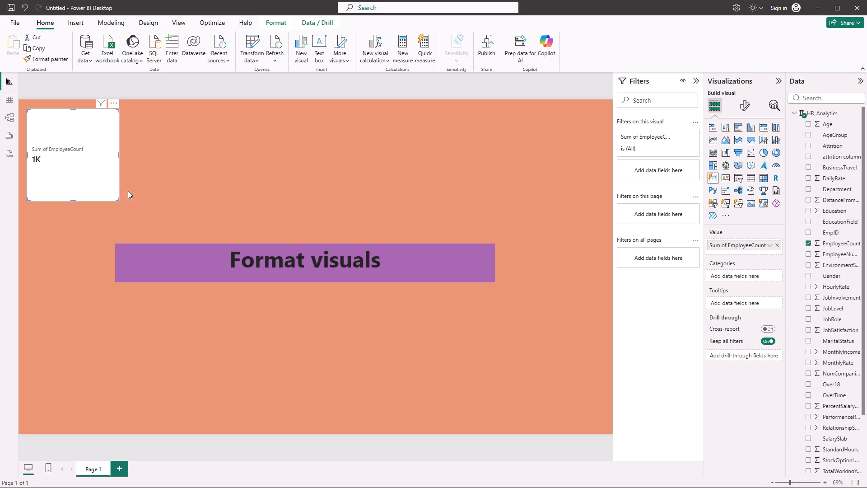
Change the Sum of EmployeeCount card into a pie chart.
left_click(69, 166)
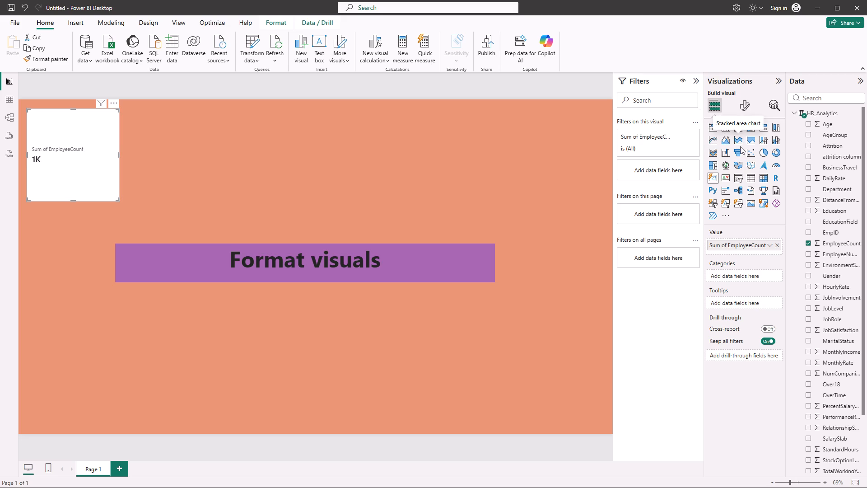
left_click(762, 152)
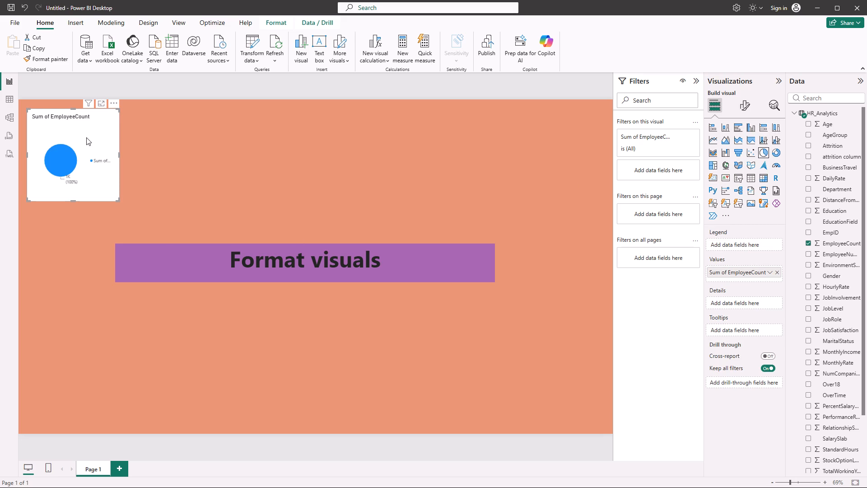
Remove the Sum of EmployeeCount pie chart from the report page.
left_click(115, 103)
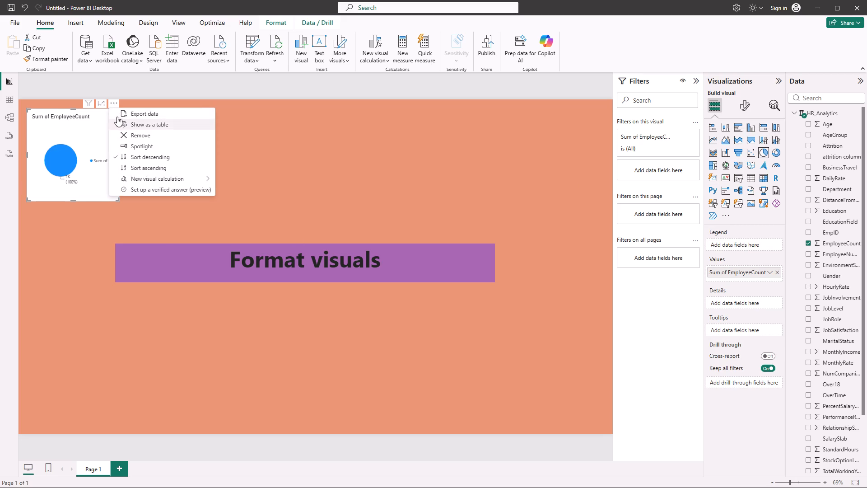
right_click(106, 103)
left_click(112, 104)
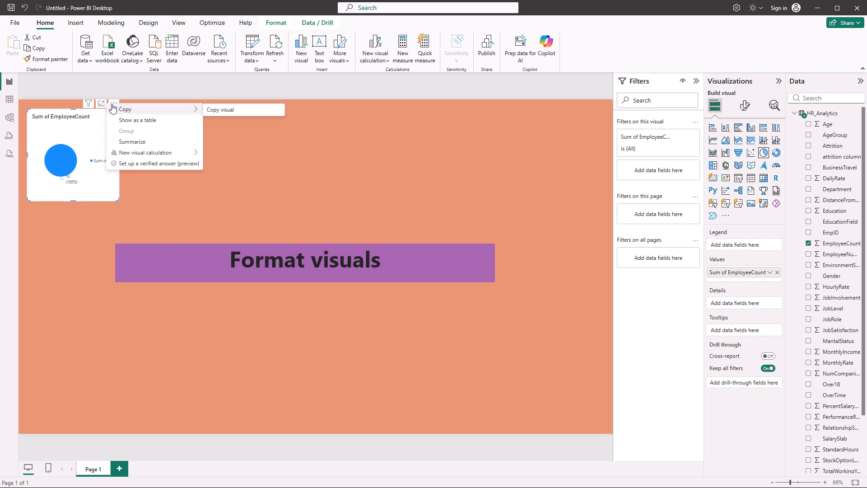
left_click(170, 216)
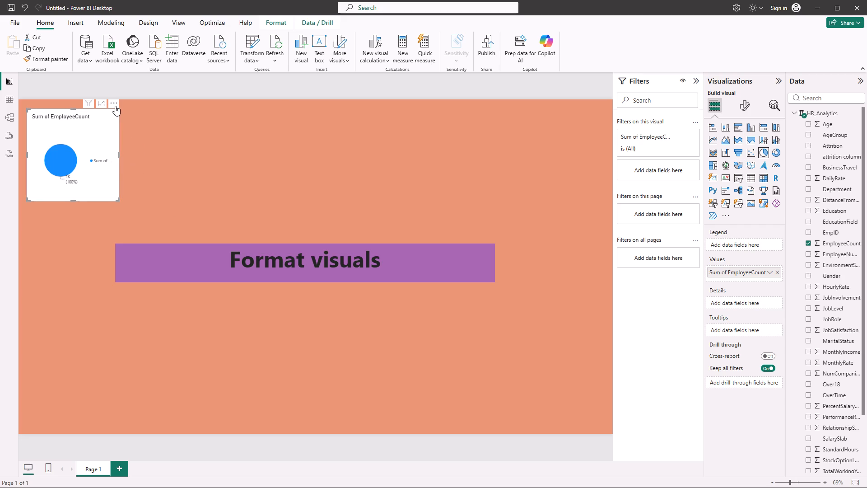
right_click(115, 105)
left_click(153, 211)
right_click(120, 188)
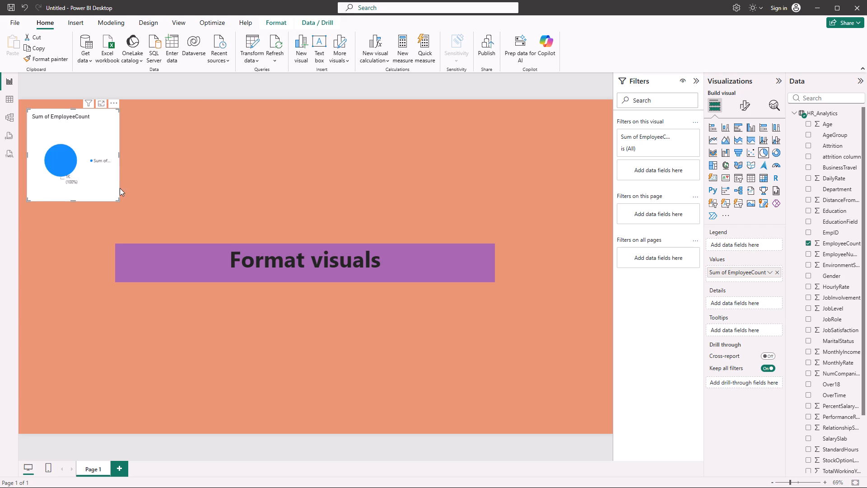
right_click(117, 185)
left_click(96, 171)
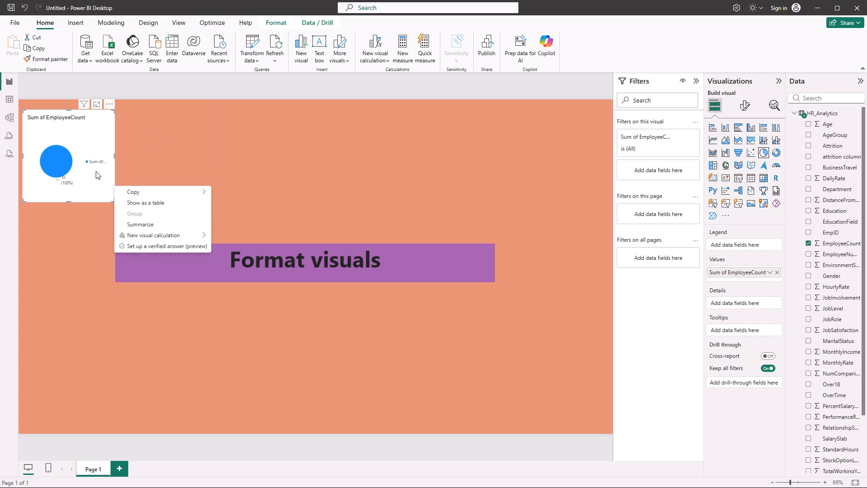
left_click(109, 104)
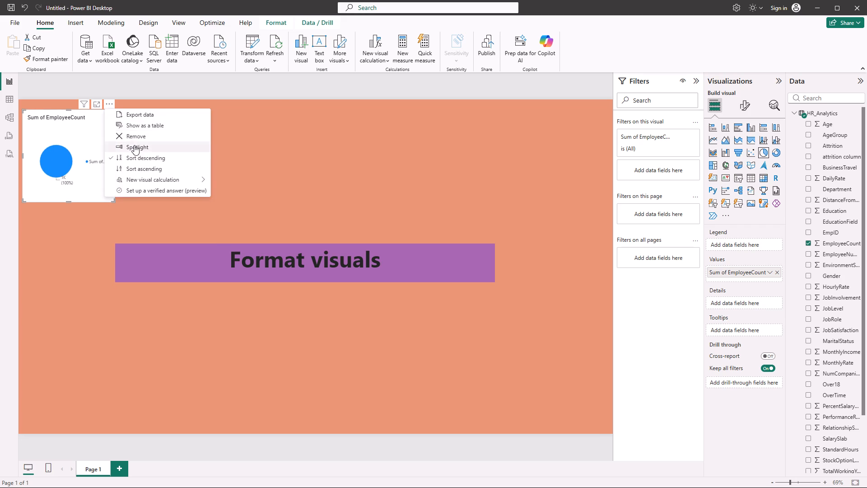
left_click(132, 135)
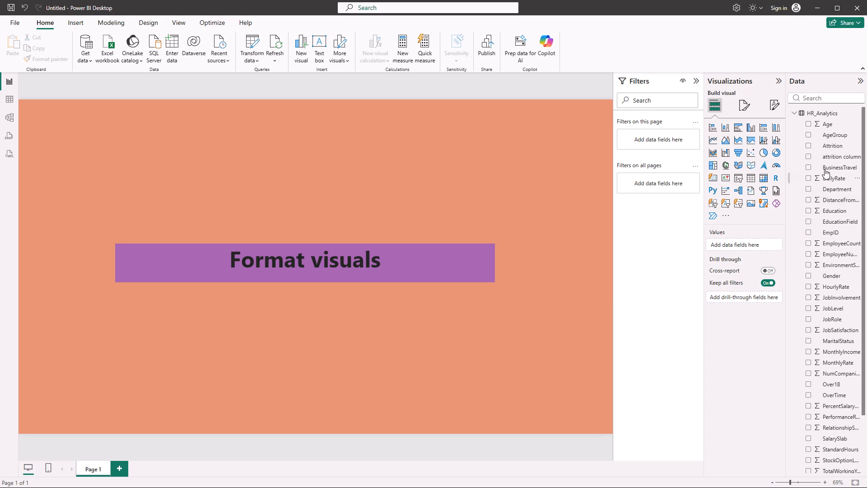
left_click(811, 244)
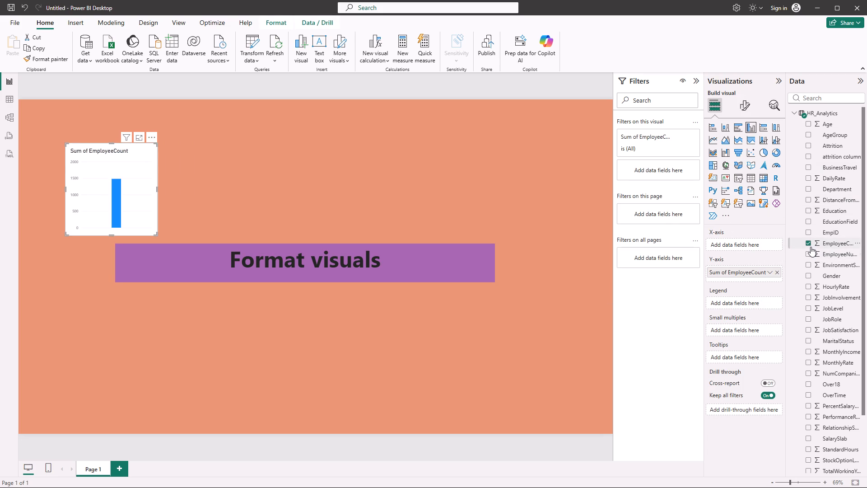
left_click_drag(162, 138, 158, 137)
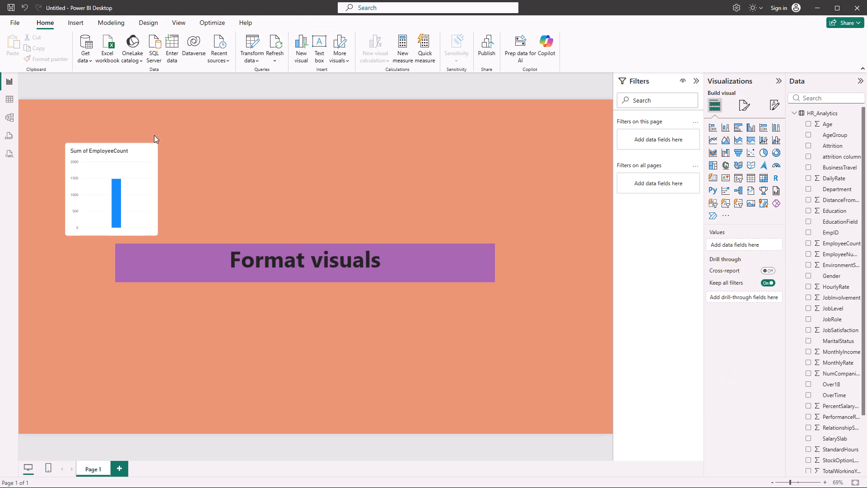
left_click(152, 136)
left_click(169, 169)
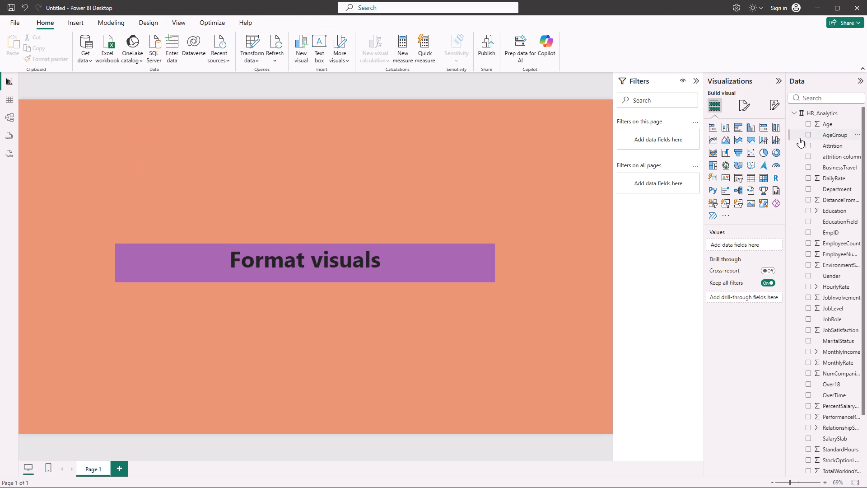
Add a new card visual and place it in the upper-left corner of the report page.
left_click(712, 176)
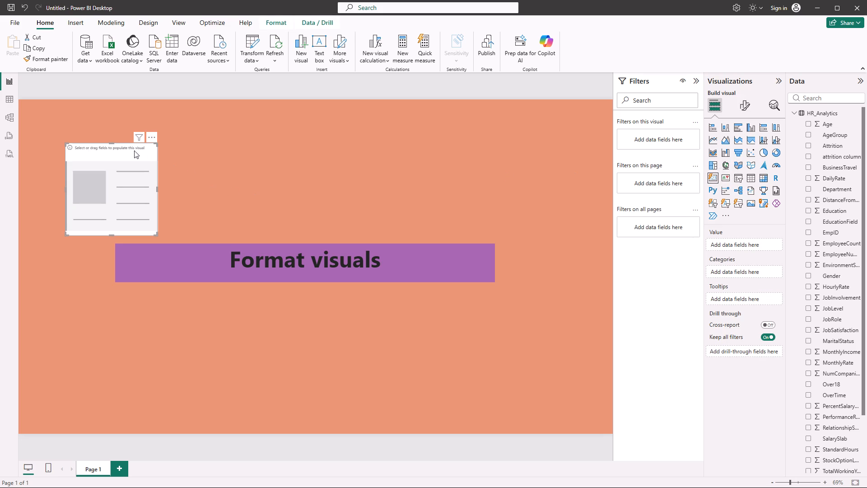
left_click_drag(132, 150, 93, 118)
triple_click(88, 116)
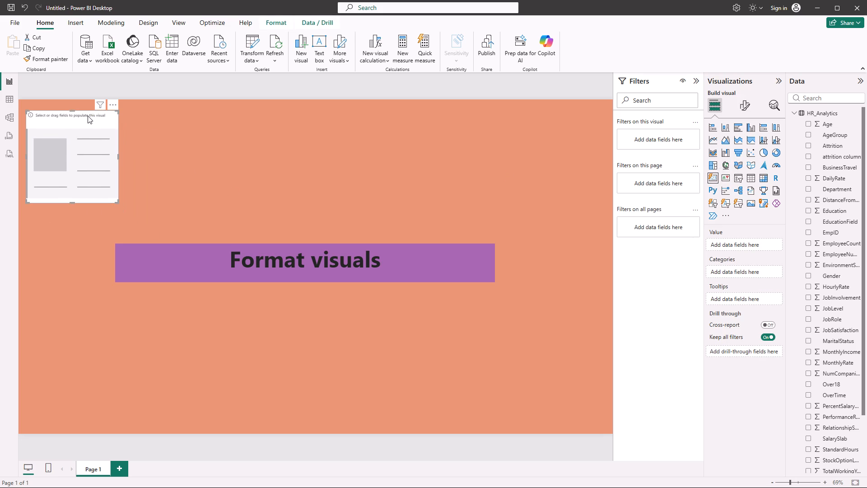
double_click(86, 114)
left_click(93, 126)
left_click(93, 129)
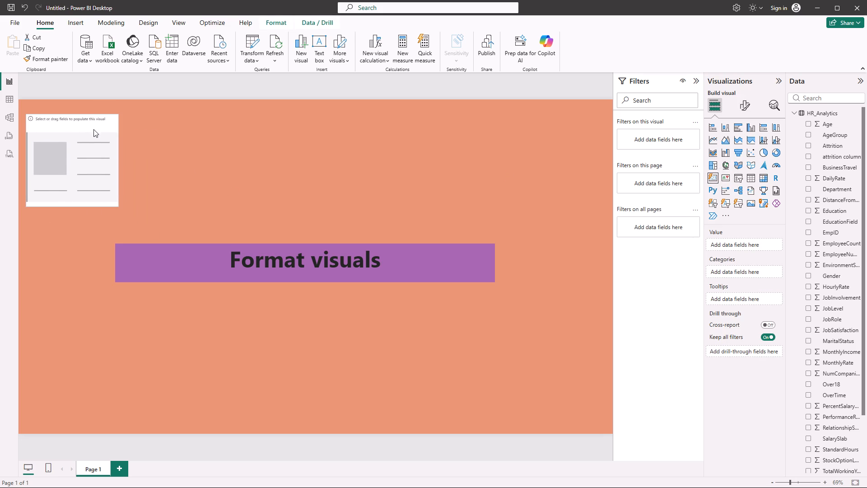
left_click_drag(94, 125, 92, 117)
left_click(90, 130)
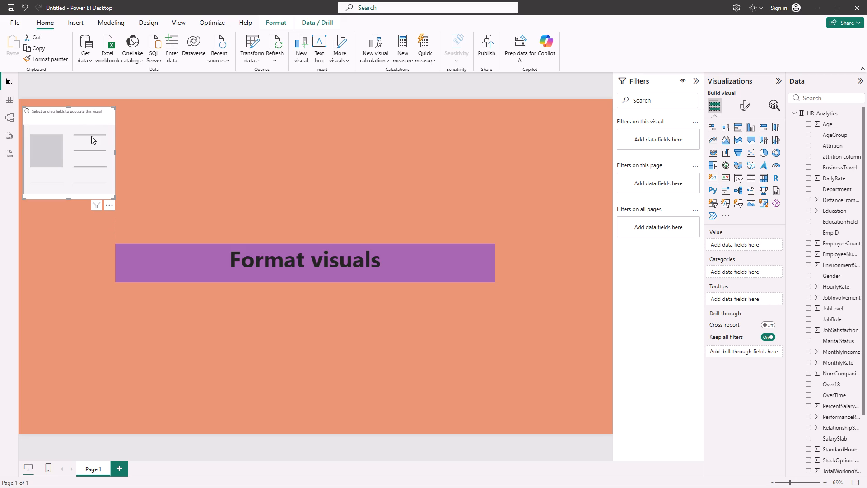
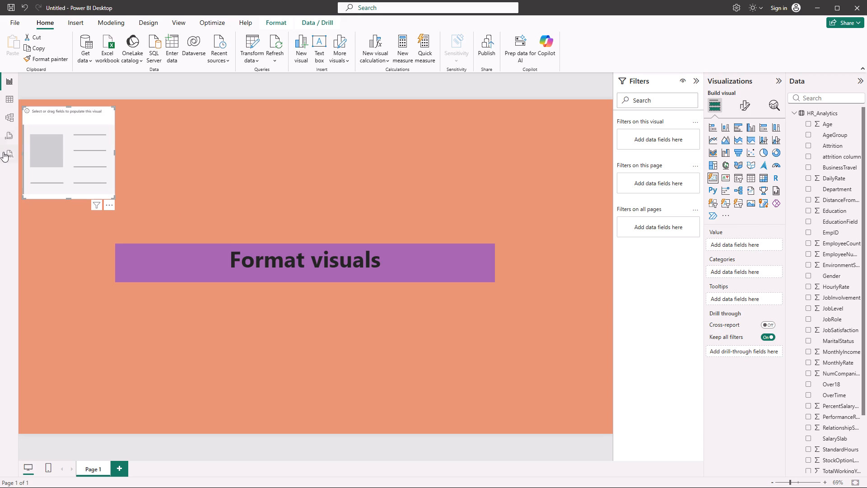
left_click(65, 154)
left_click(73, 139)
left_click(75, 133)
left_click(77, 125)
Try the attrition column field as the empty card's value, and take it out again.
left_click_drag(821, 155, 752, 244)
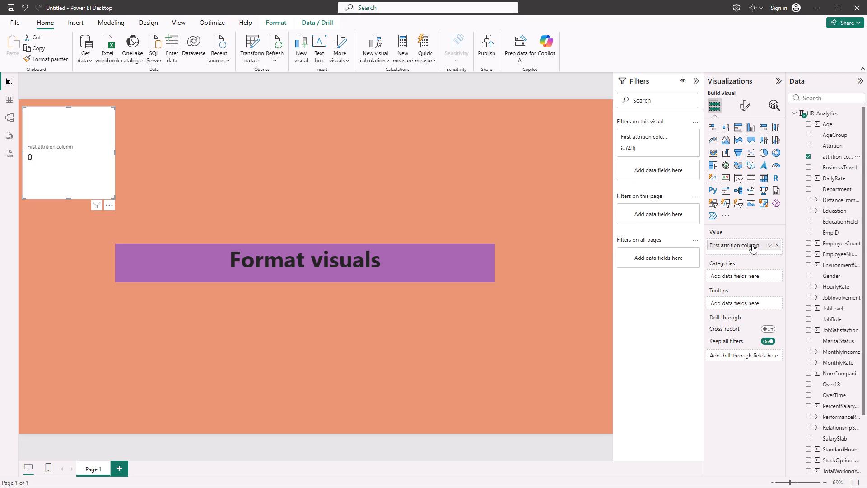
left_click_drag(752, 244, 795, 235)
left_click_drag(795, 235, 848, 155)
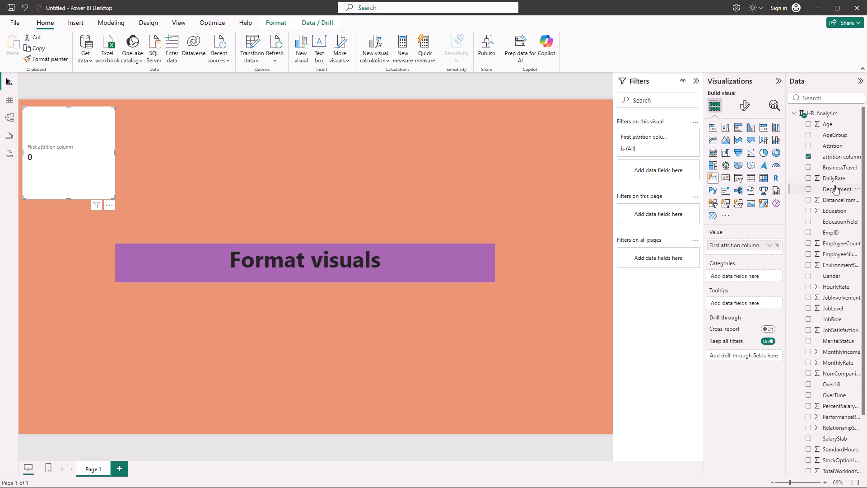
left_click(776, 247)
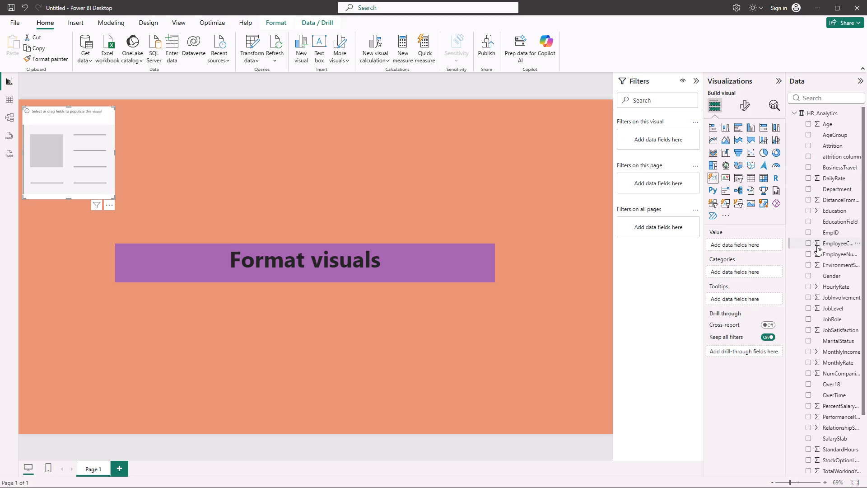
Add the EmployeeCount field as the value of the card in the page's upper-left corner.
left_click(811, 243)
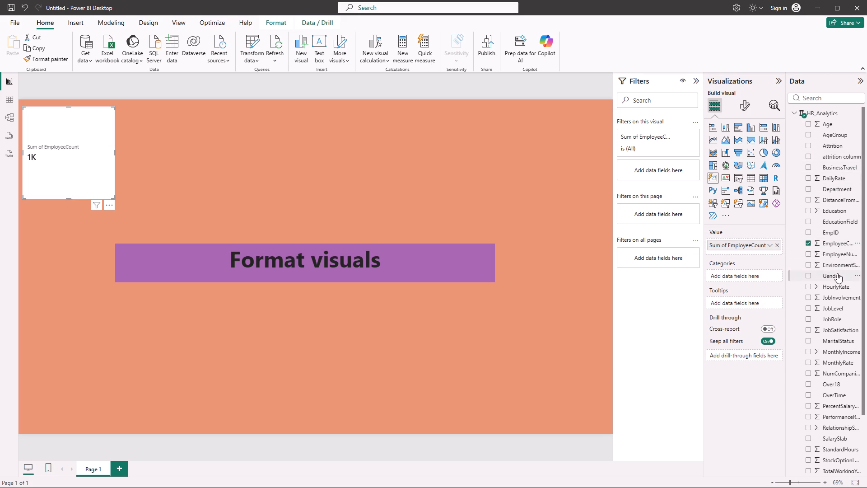
Look through the fields available in the HR_Analytics table.
scroll(835, 275, "down", 1)
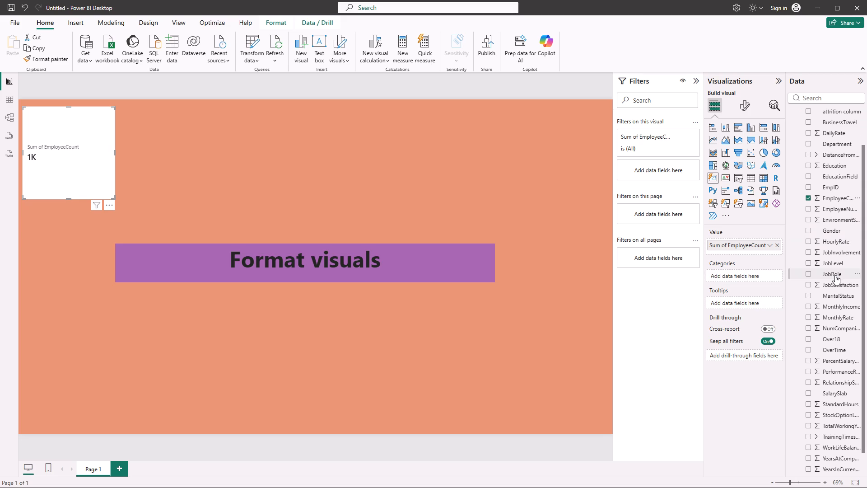
scroll(835, 275, "down", 1)
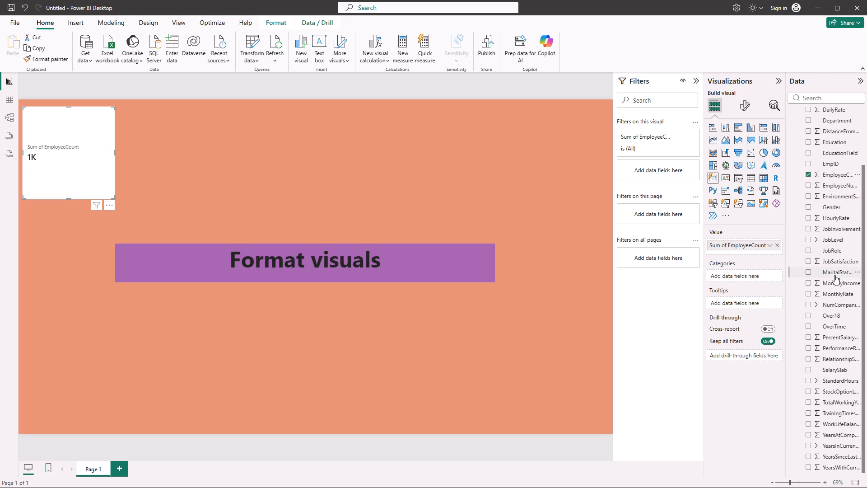
scroll(834, 275, "down", 1)
scroll(834, 275, "up", 4)
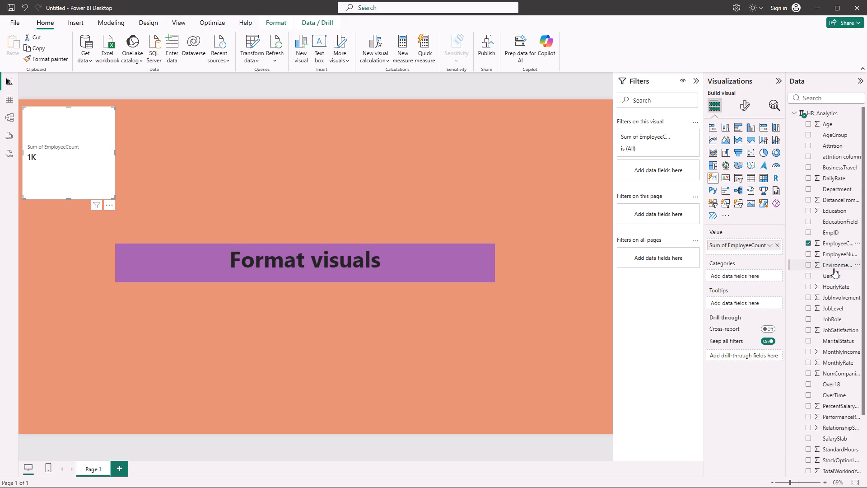
scroll(834, 268, "up", 4)
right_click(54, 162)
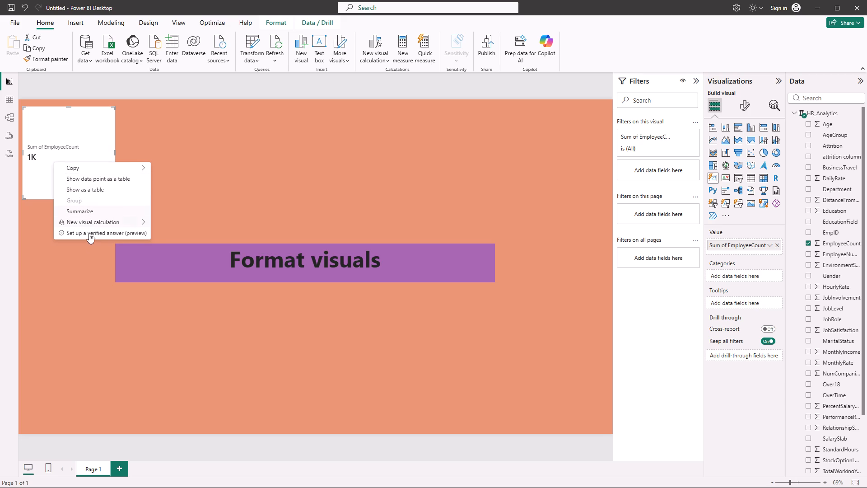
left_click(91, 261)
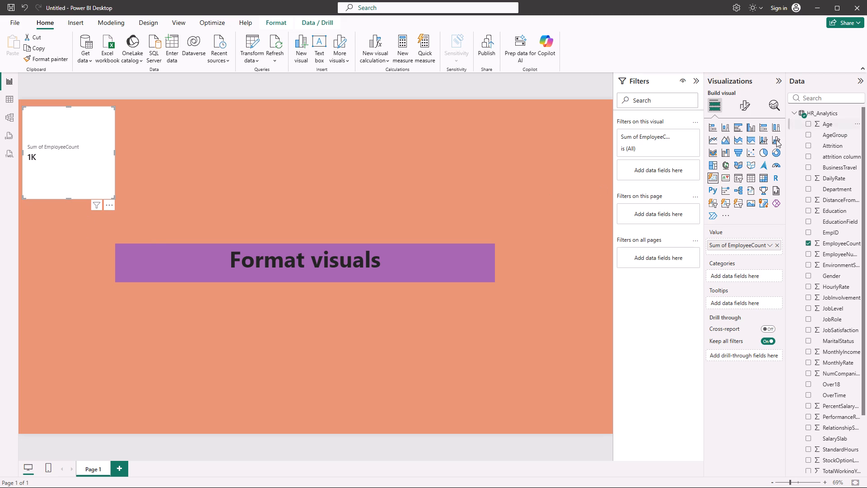
Change the EmployeeCount card into a pie chart and clear EmployeeCount from its values.
left_click(761, 150)
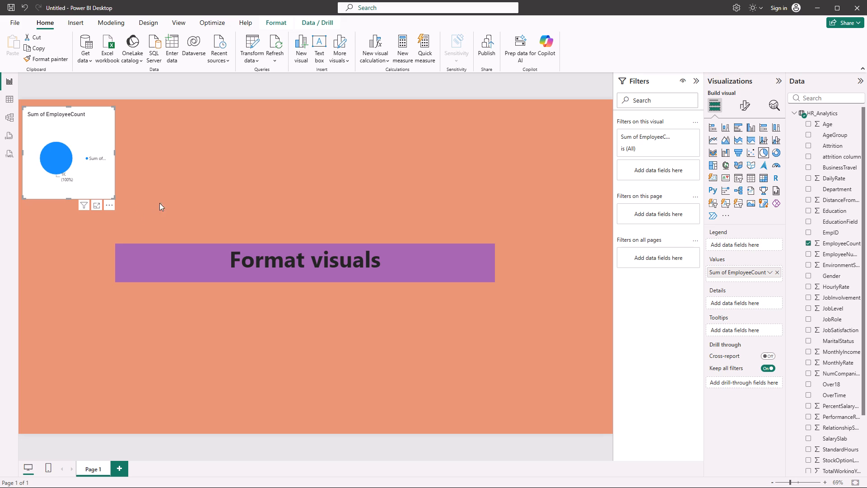
left_click(807, 243)
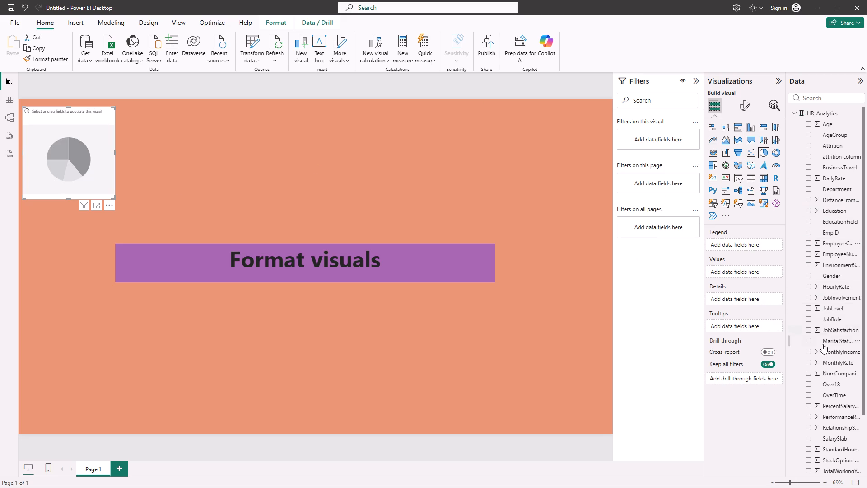
Add attrition column as the pie chart's legend and Department as its details.
scroll(815, 425, "down", 1)
scroll(817, 418, "up", 5)
left_click(810, 155)
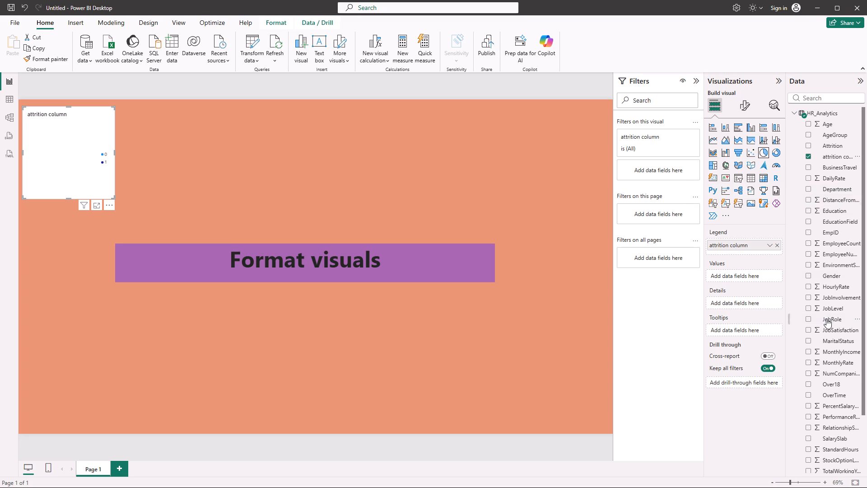
scroll(826, 321, "down", 1)
scroll(825, 319, "up", 2)
left_click(807, 189)
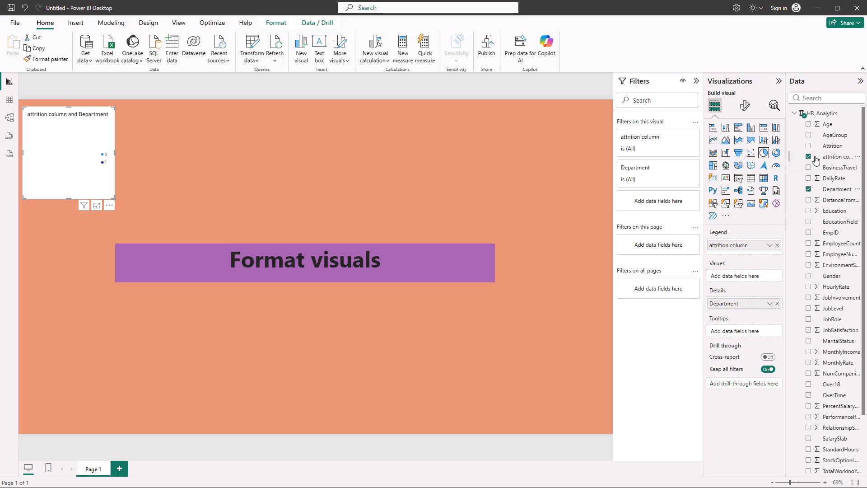
Add attrition column to the pie chart's values as a count.
left_click_drag(824, 152, 759, 261)
left_click_drag(759, 261, 746, 272)
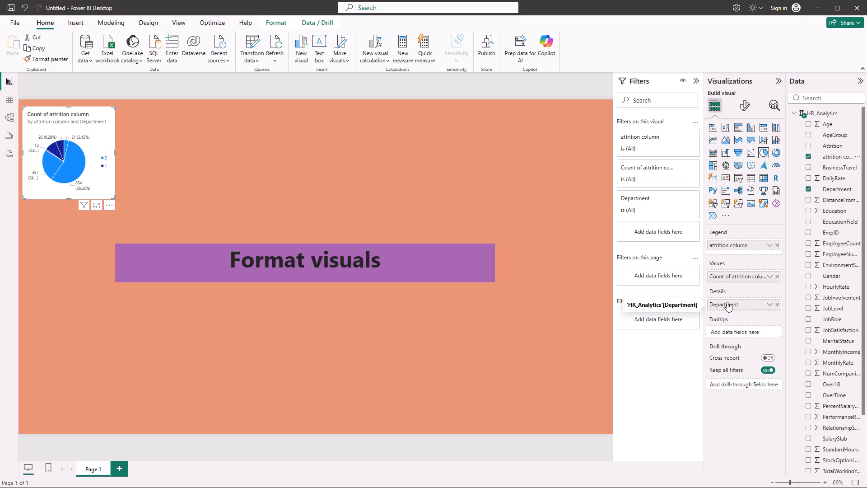
Move Department from the pie chart's details to its legend, above attrition column.
left_click_drag(729, 302, 735, 242)
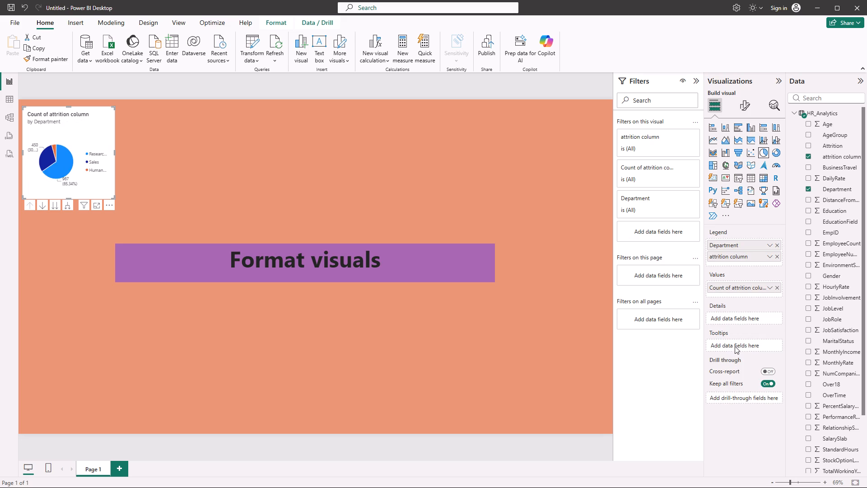
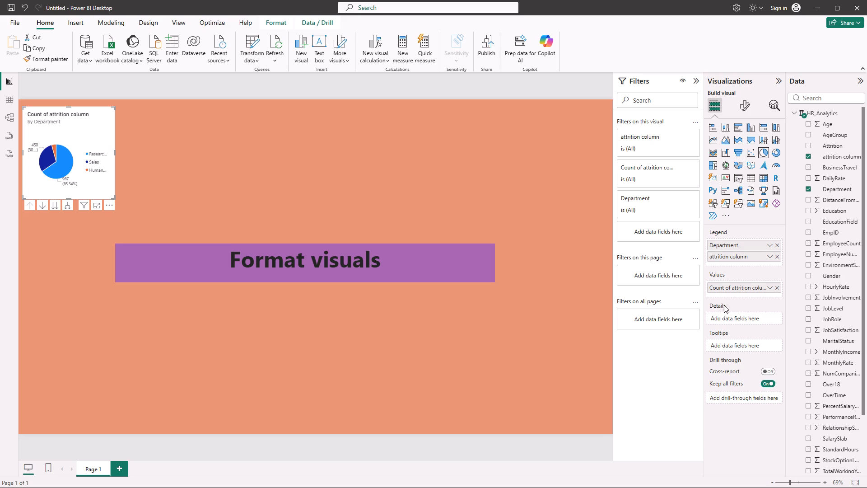
Insert a treemap, shrink it to about the pie chart's width, and place it beside the pie chart with a small gap.
left_click(206, 138)
right_click(182, 141)
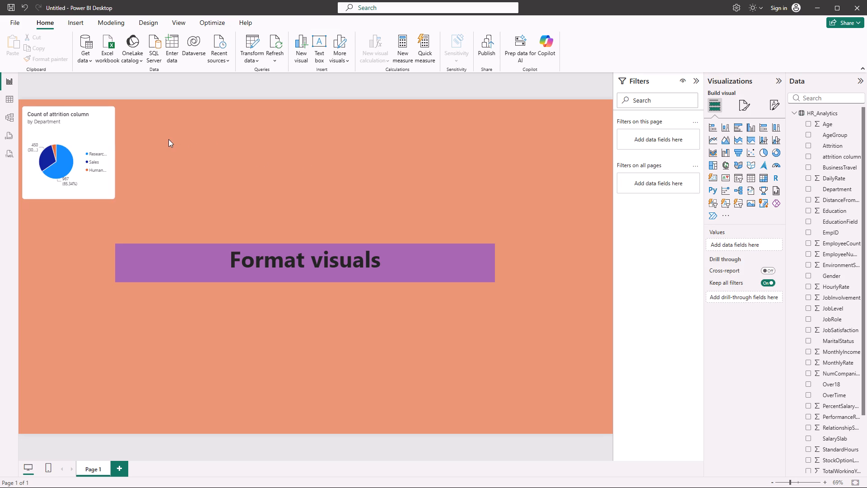
left_click(168, 139)
left_click(716, 165)
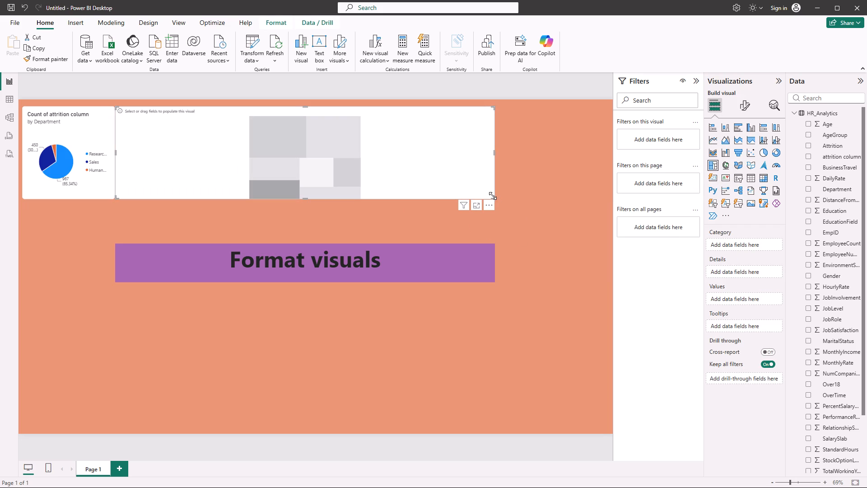
left_click_drag(494, 195, 214, 194)
left_click_drag(172, 161, 183, 161)
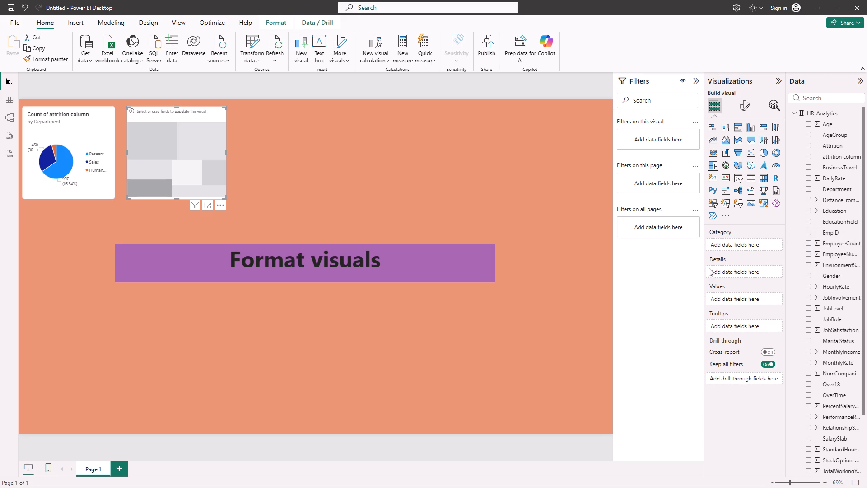
Add EmployeeCount to the treemap's values as a sum and Gender as its category.
left_click(806, 244)
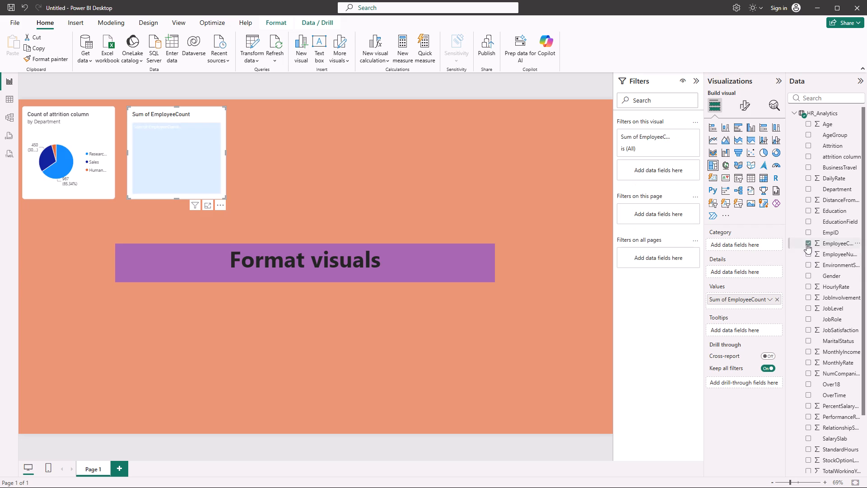
left_click(809, 275)
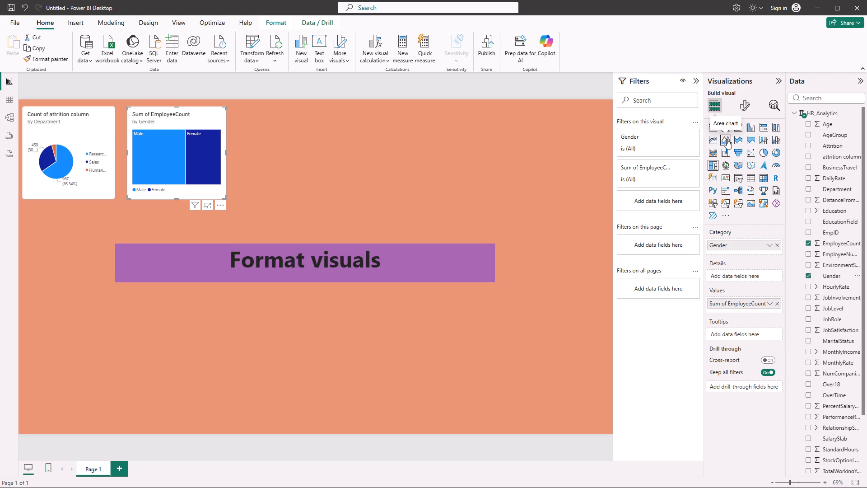
Change the treemap into a 100% stacked bar chart with EmployeeCount on the Y-axis and Count of Gender on the X-axis.
left_click(763, 127)
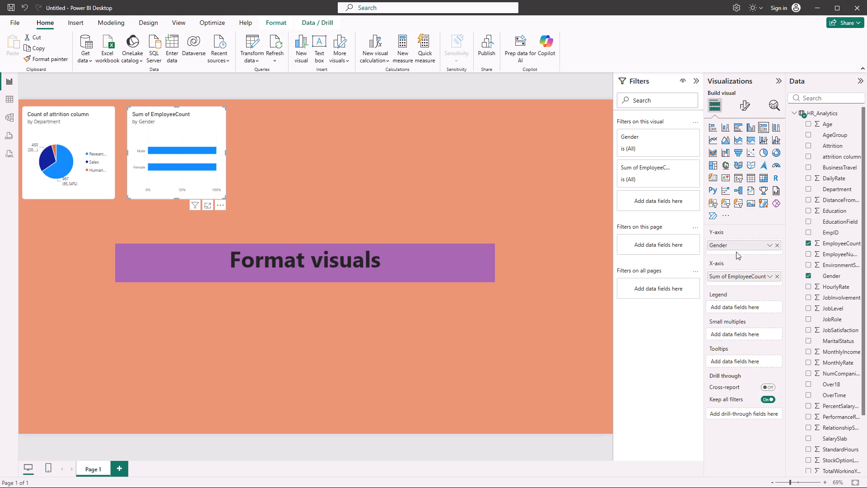
left_click_drag(730, 241, 728, 276)
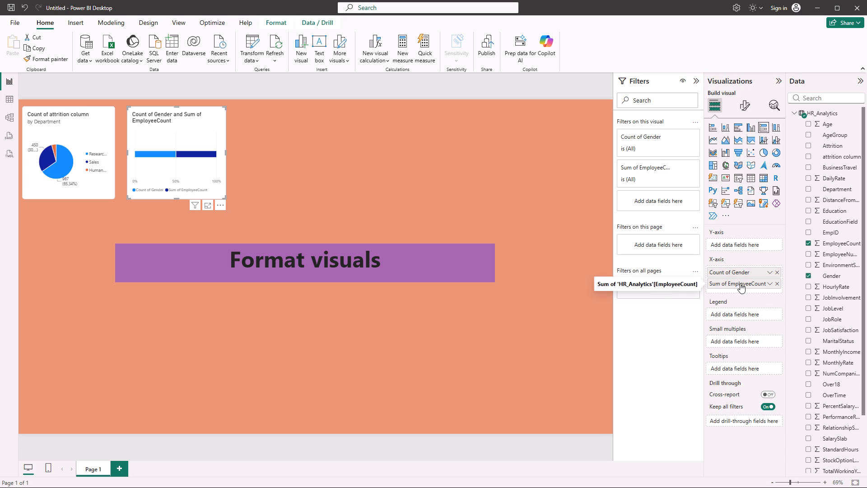
left_click_drag(741, 284, 747, 246)
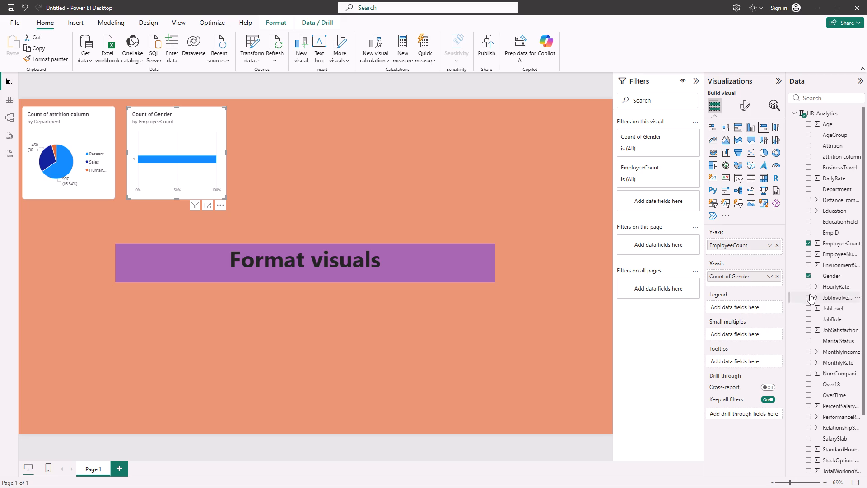
Add Age to the 100% stacked bar chart as its legend.
scroll(816, 286, "down", 1)
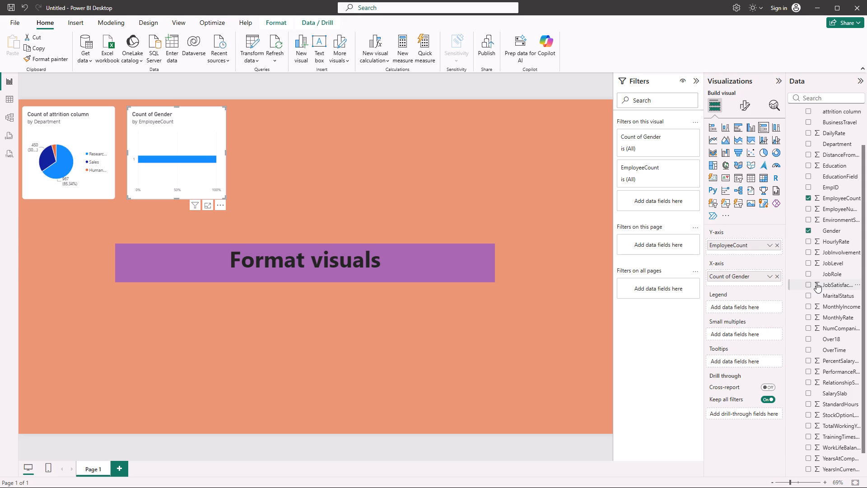
scroll(810, 277, "up", 1)
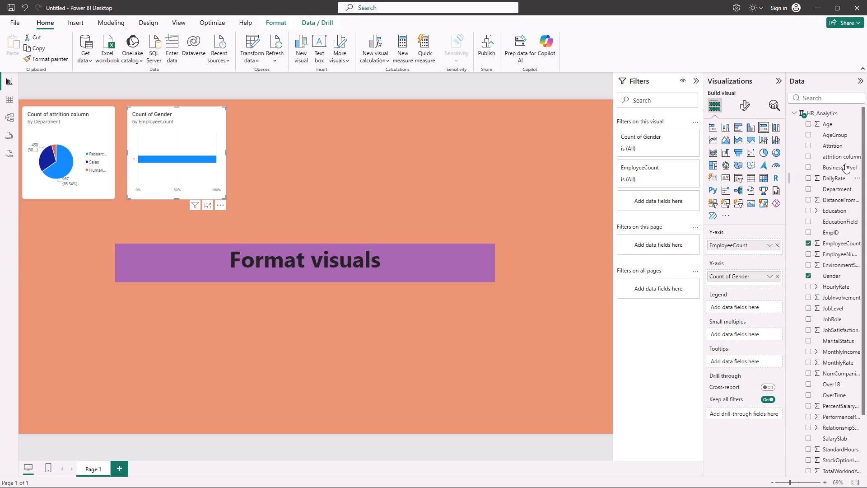
left_click(811, 125)
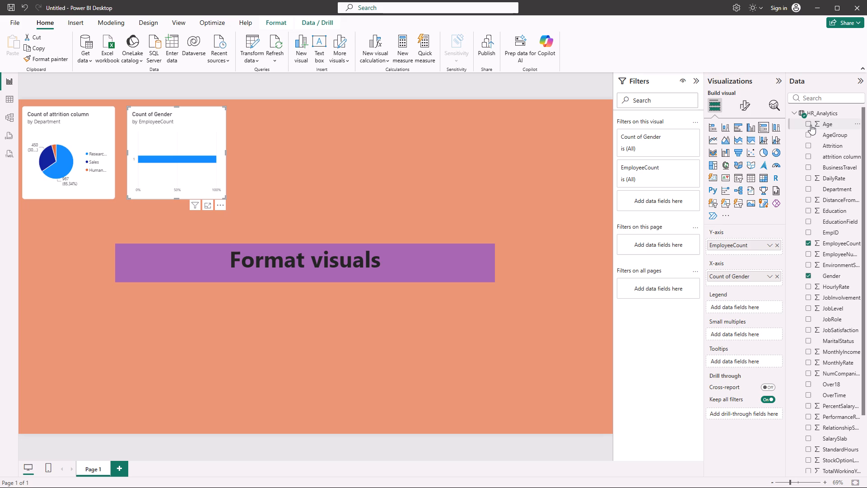
left_click(806, 123)
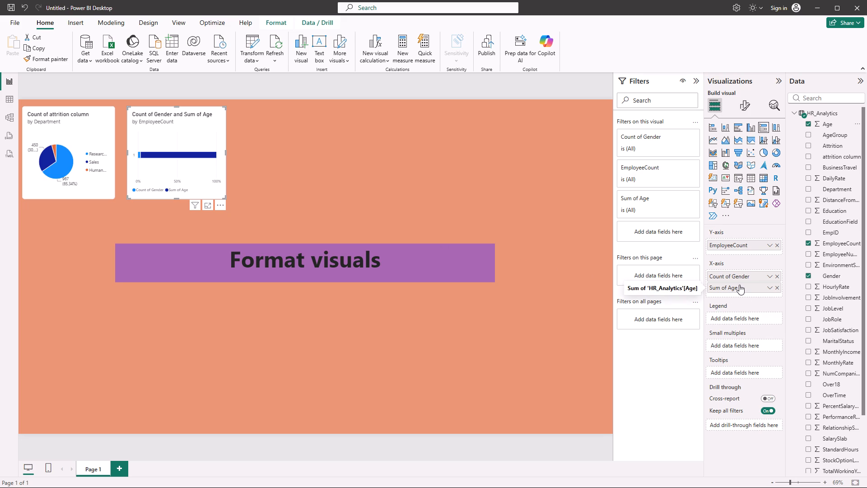
left_click_drag(739, 285, 741, 315)
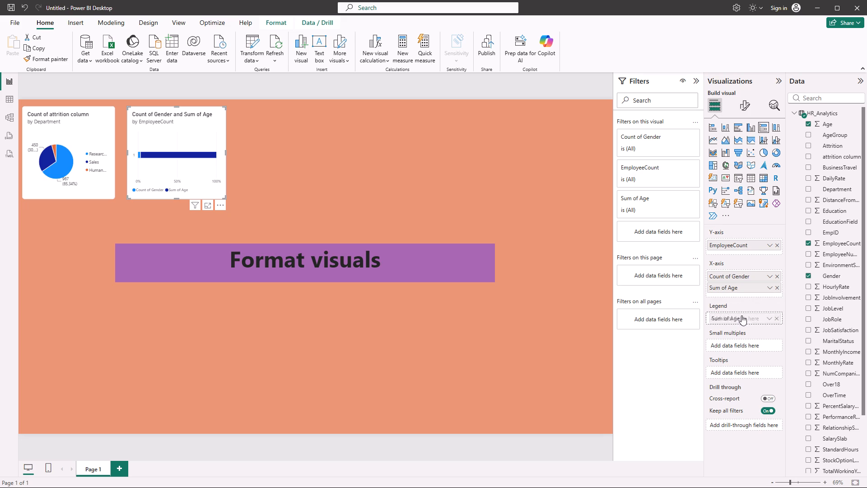
left_click_drag(741, 315, 743, 316)
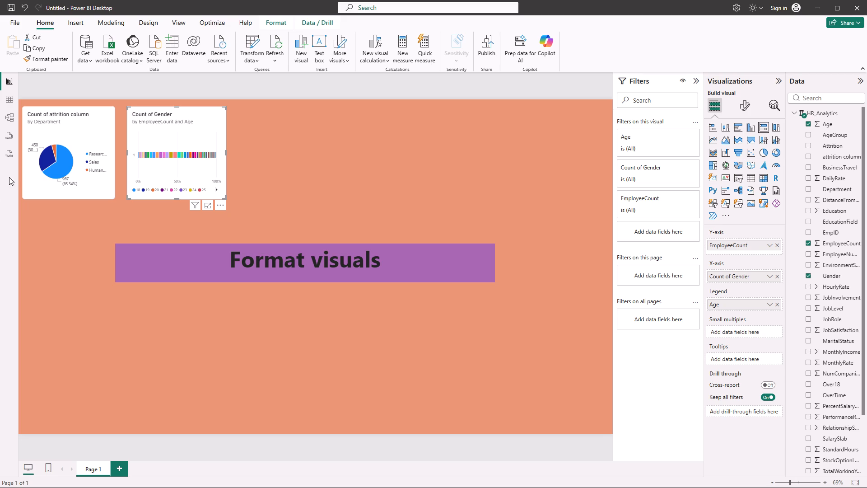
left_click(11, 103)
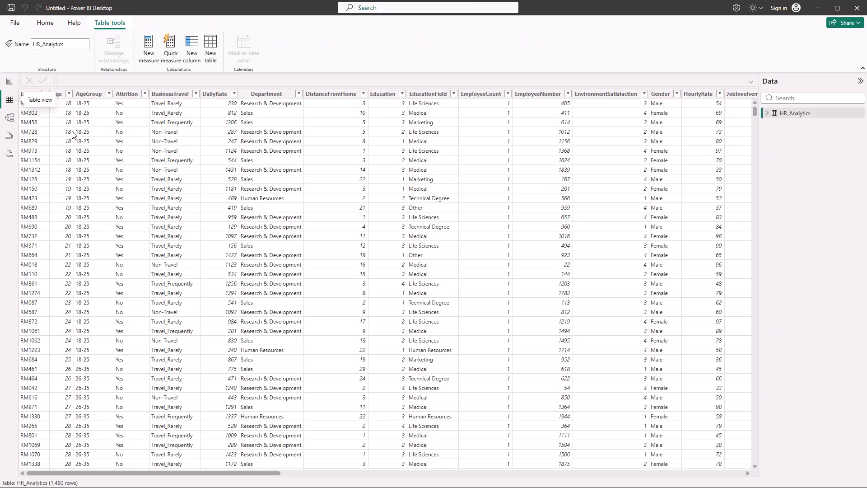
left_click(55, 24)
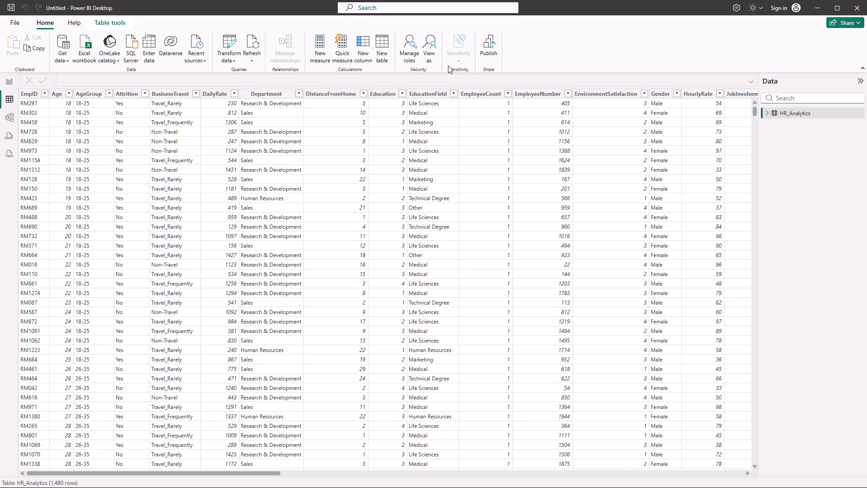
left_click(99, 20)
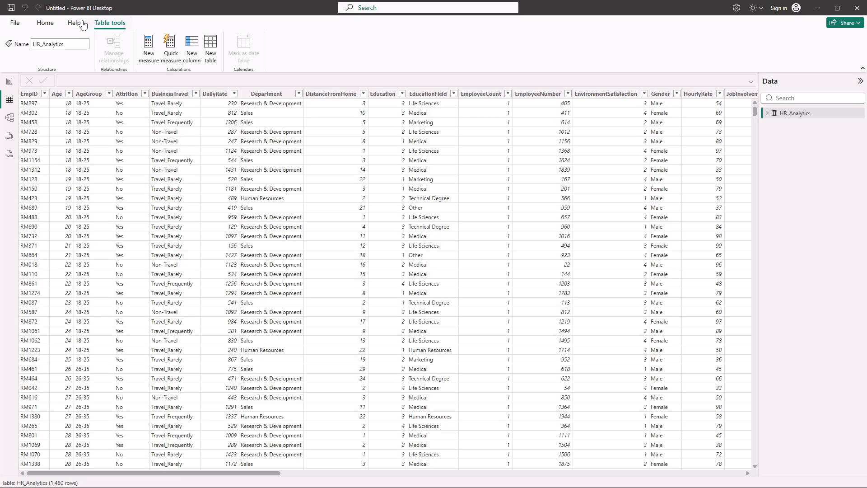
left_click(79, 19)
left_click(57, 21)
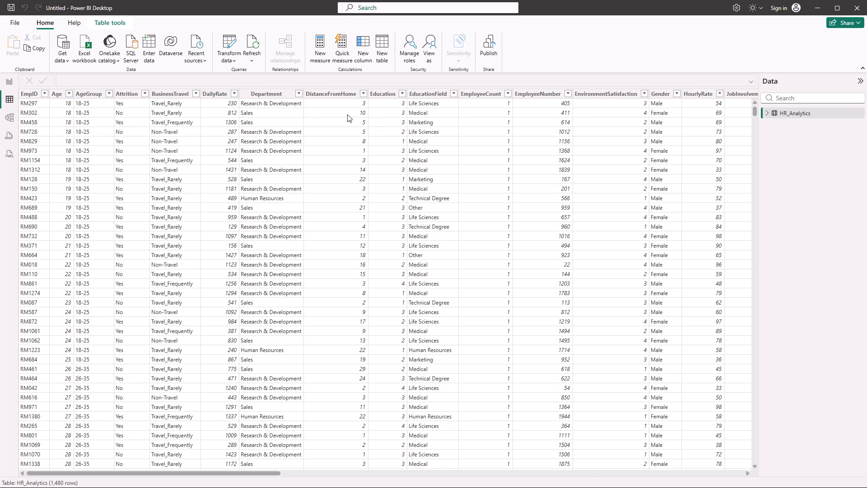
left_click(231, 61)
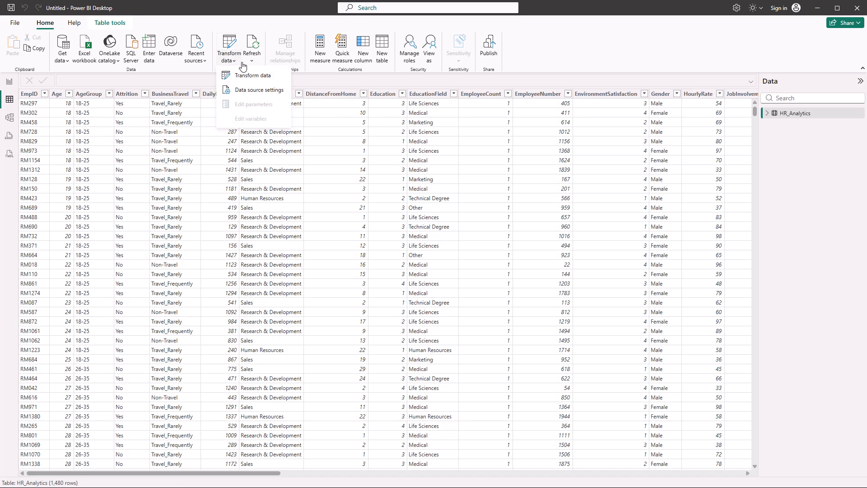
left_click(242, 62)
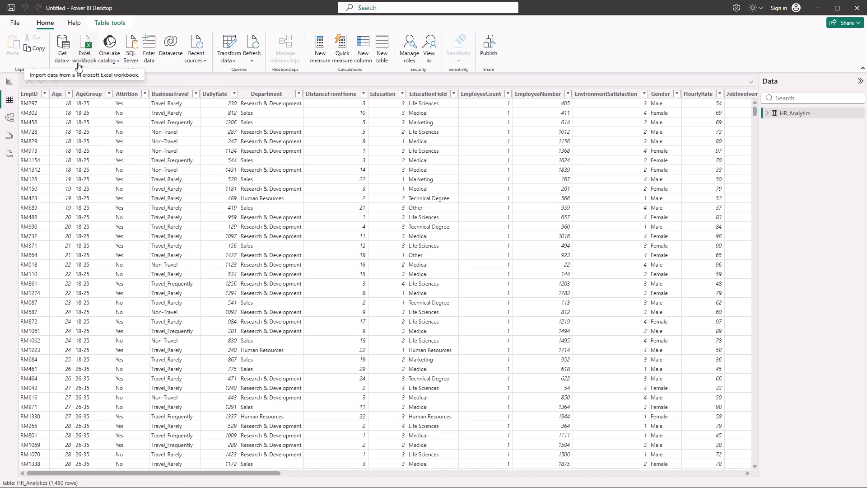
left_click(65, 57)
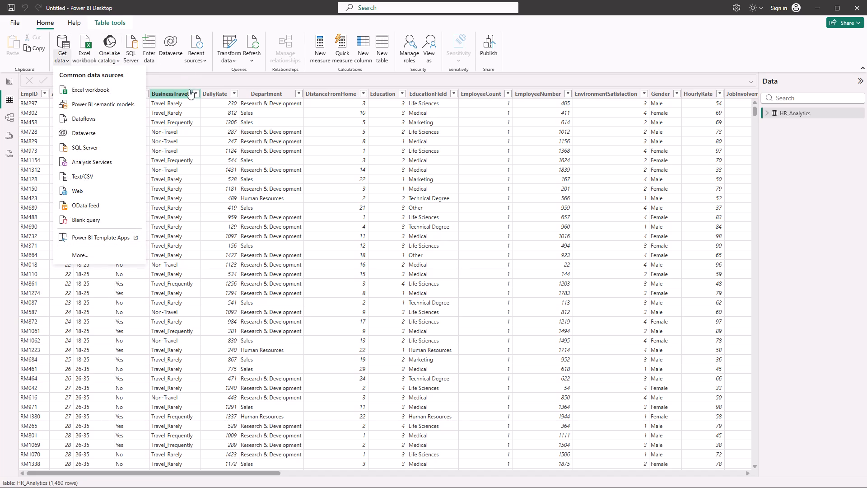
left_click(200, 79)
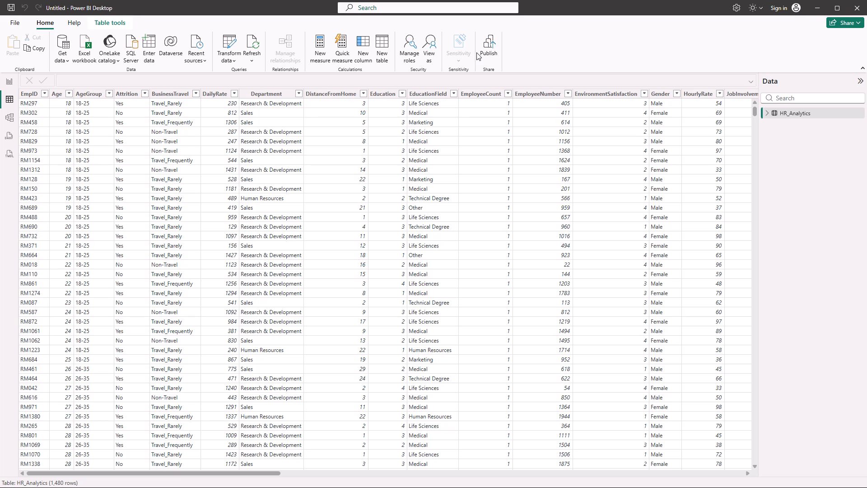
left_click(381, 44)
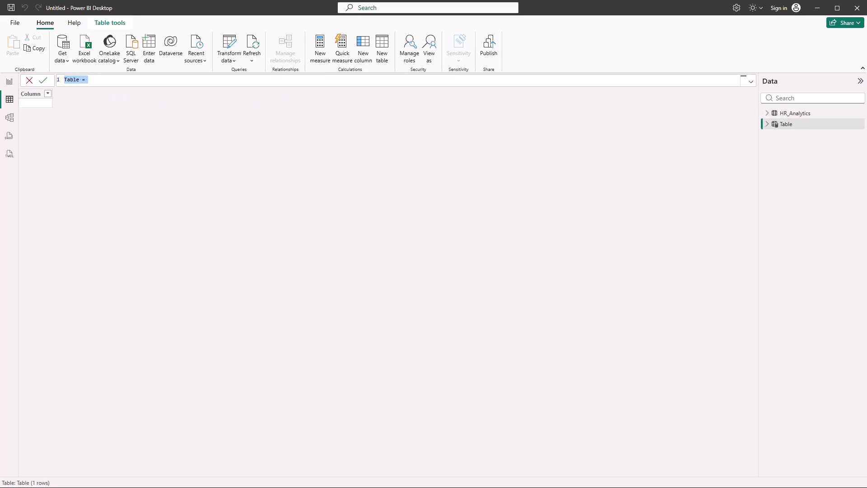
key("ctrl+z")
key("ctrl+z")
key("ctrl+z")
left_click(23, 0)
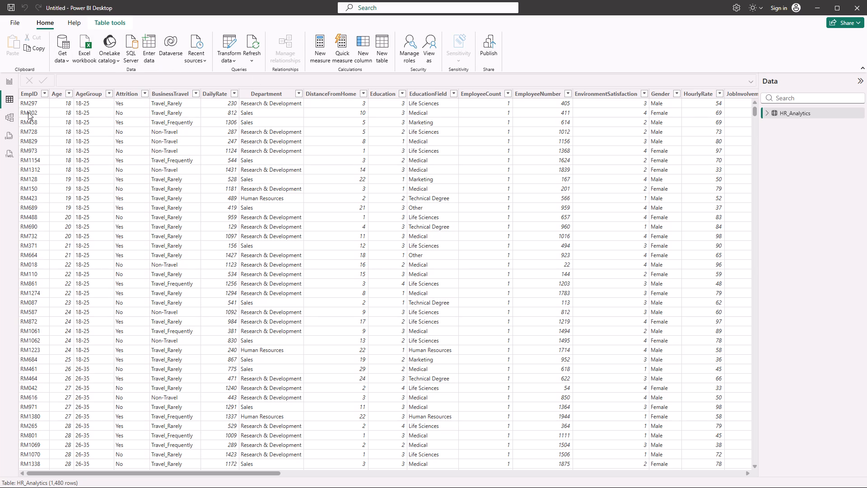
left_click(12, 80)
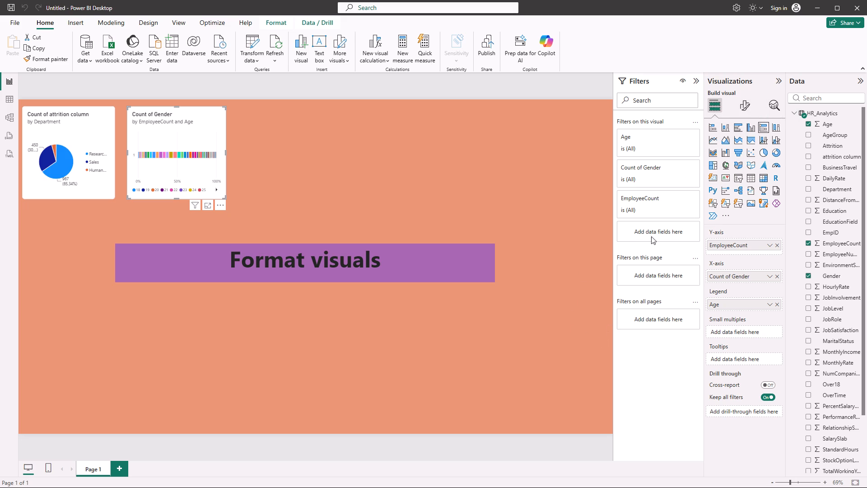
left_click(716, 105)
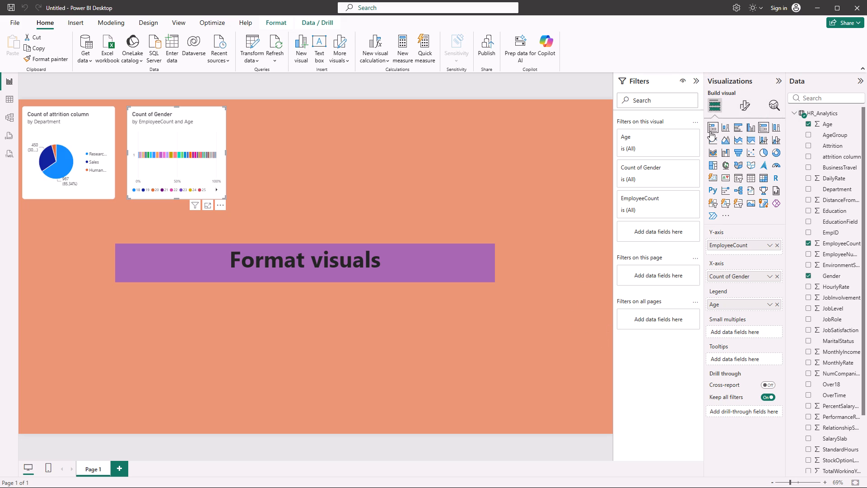
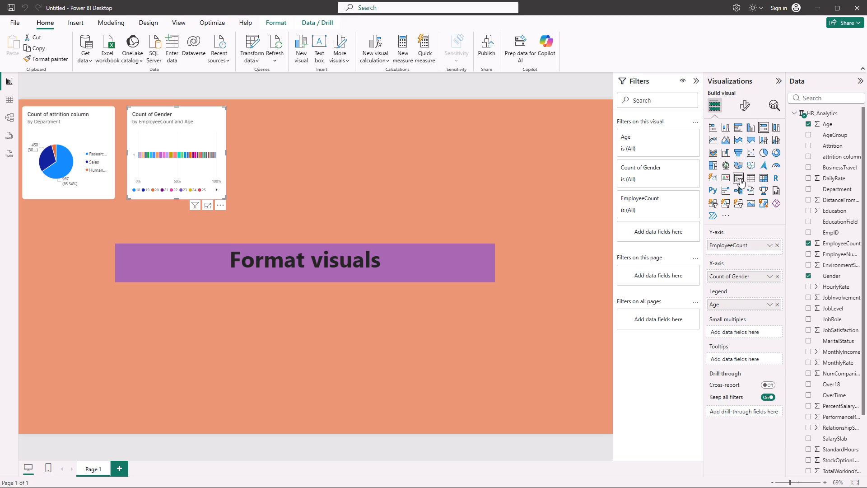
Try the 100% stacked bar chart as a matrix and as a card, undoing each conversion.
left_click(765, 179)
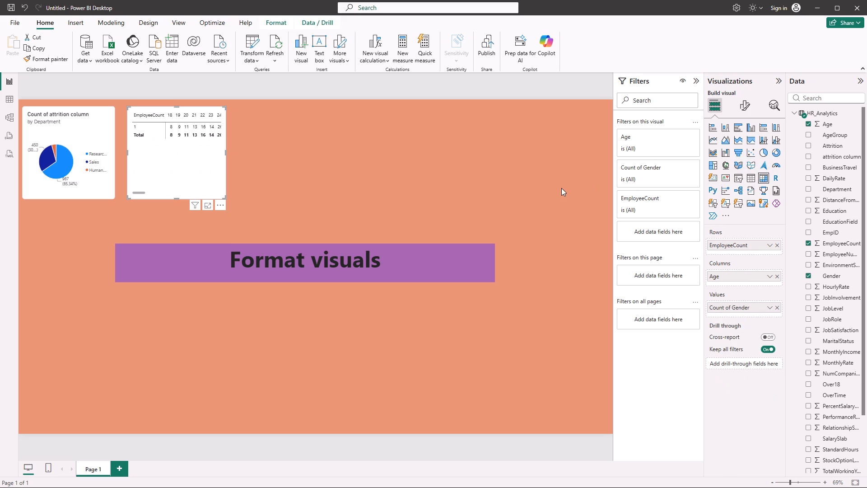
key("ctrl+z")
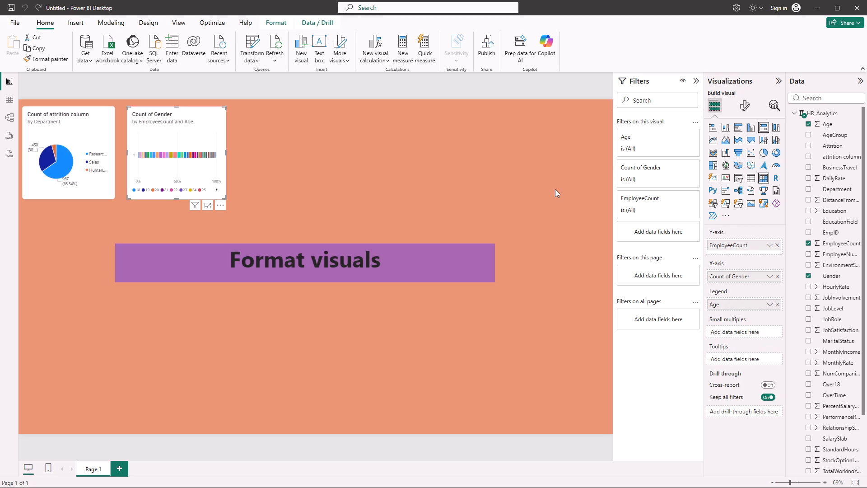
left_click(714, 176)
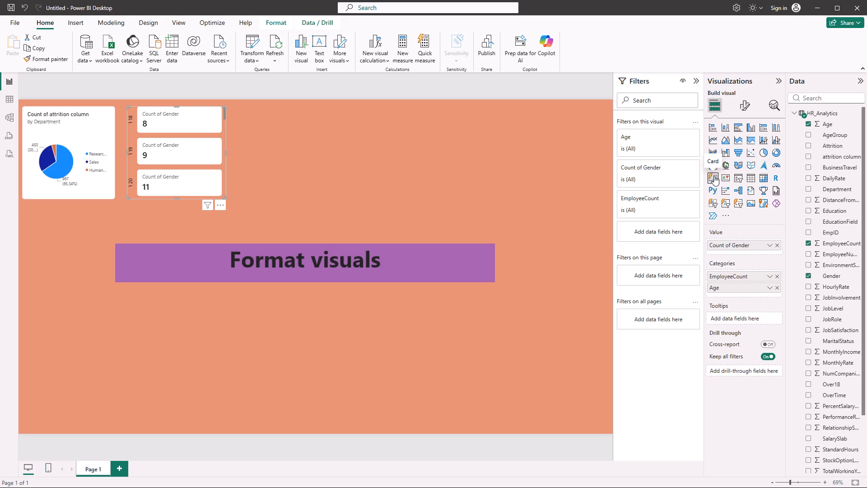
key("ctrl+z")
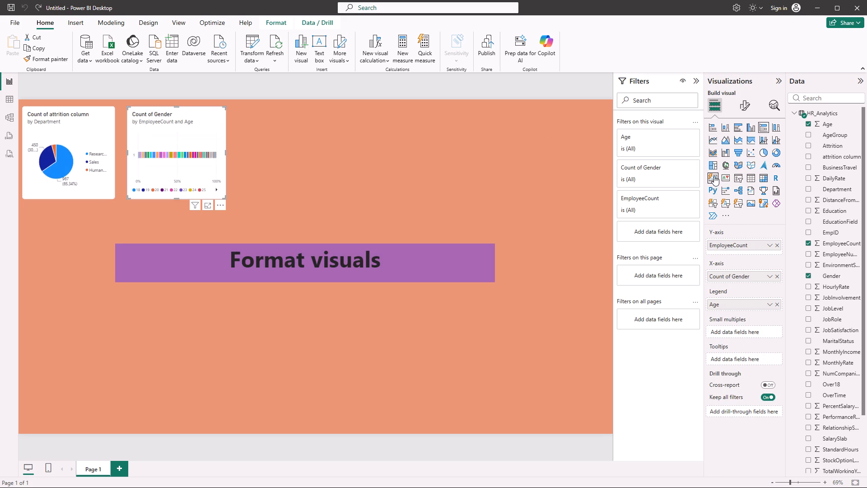
Insert an empty card visual, narrow it to slightly wider than the bar chart, and place it beside that chart with a small gap.
left_click(340, 162)
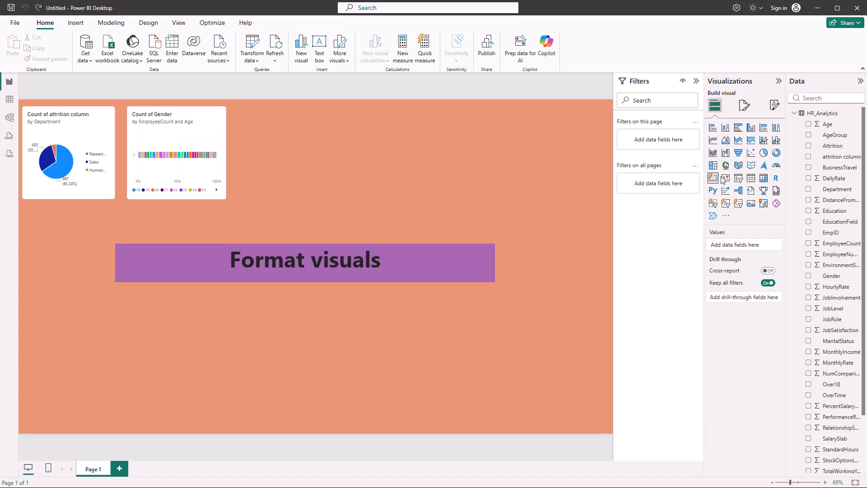
left_click(712, 178)
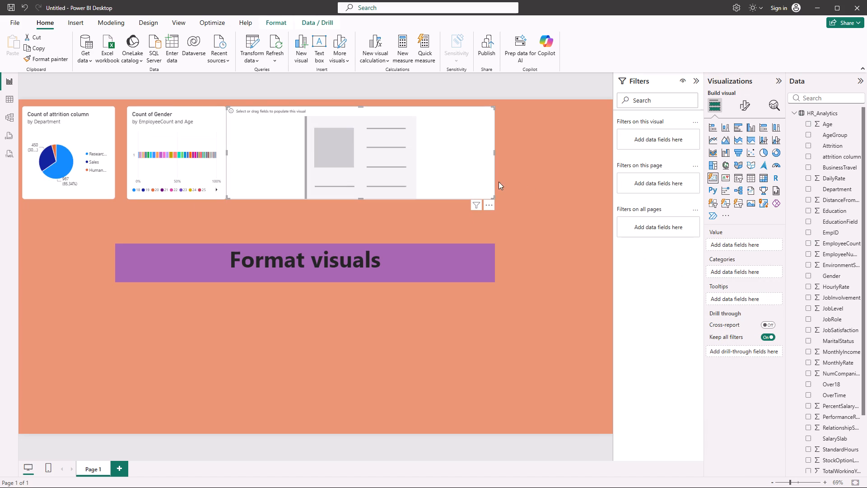
left_click_drag(494, 151, 384, 161)
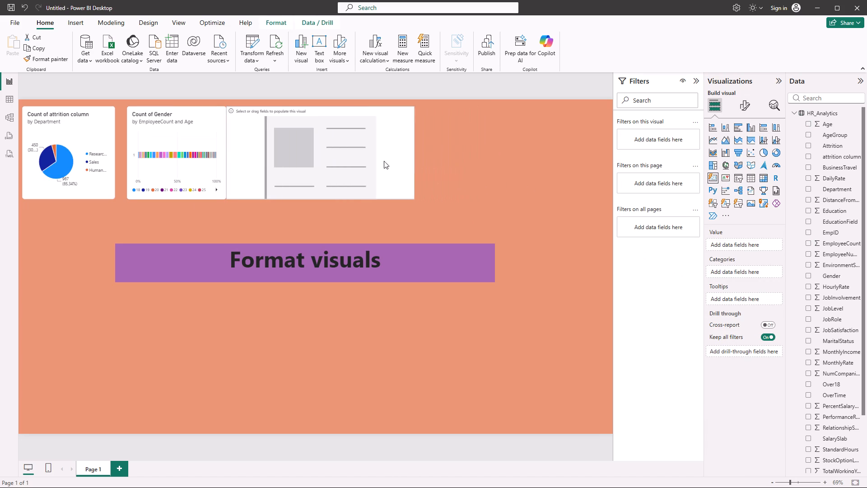
left_click_drag(384, 161, 336, 159)
left_click_drag(305, 145, 326, 148)
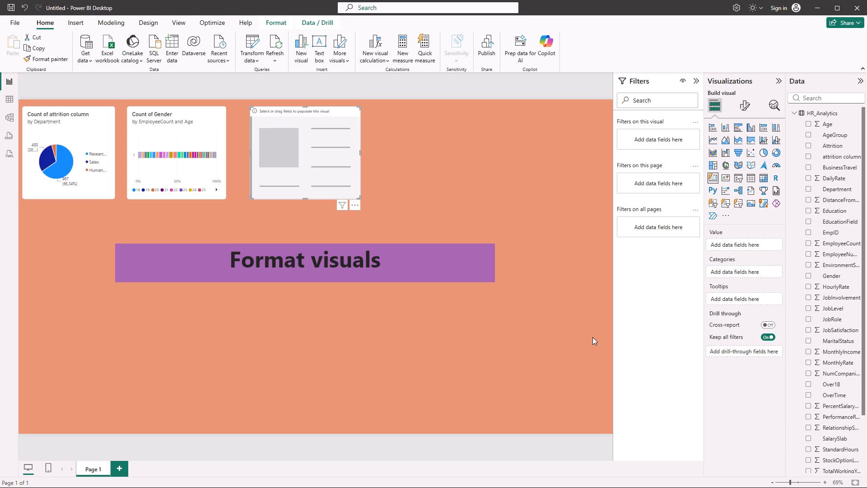
Save the report as exp 7 in the Documents folder.
key("ctrl+s")
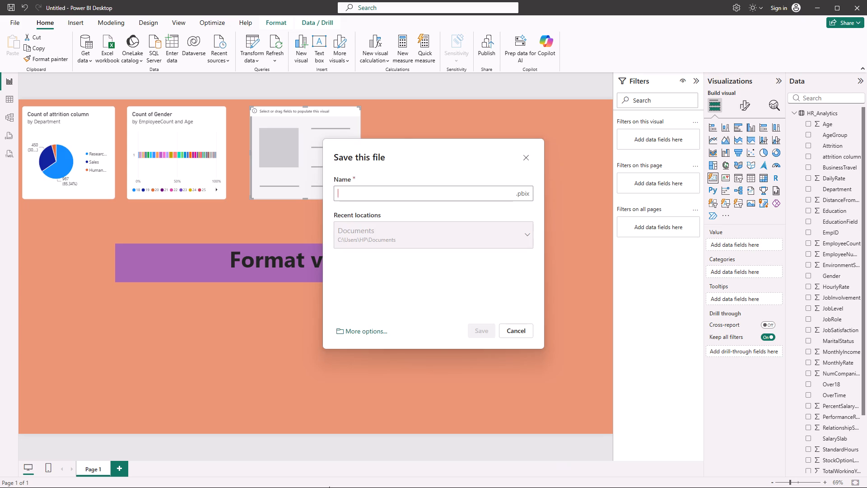
type("exp")
key("space")
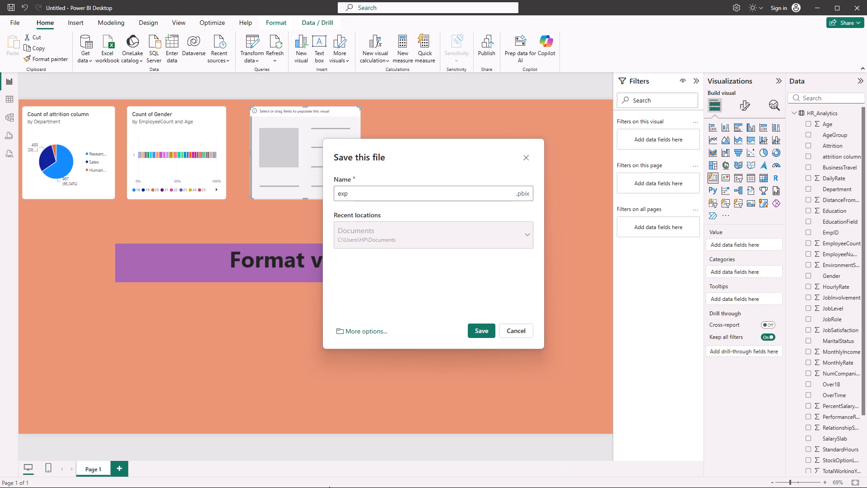
key("7")
left_click(531, 225)
double_click(527, 234)
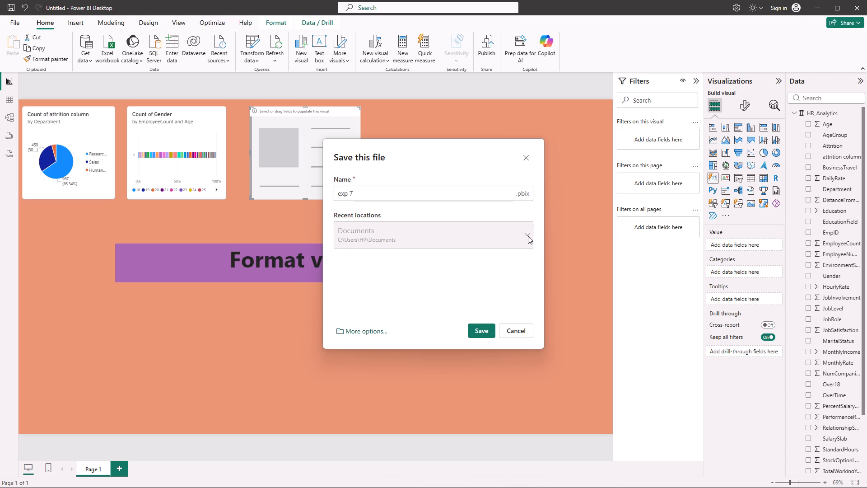
left_click(528, 237)
left_click(524, 239)
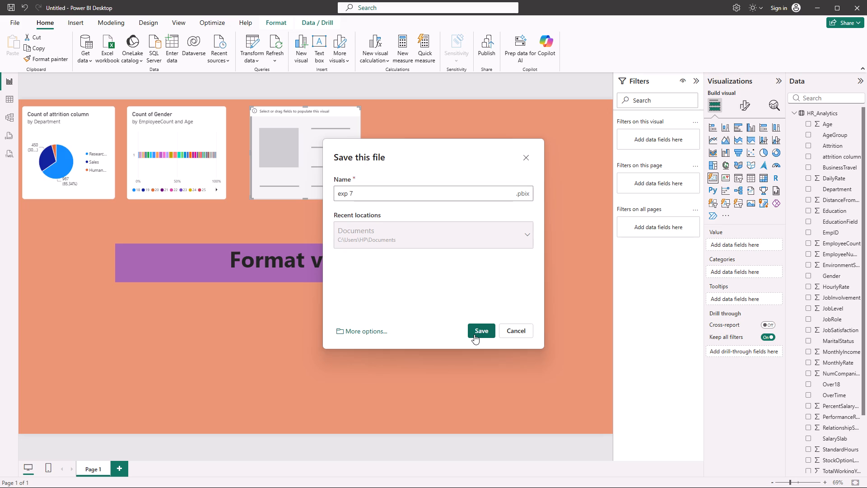
left_click(477, 333)
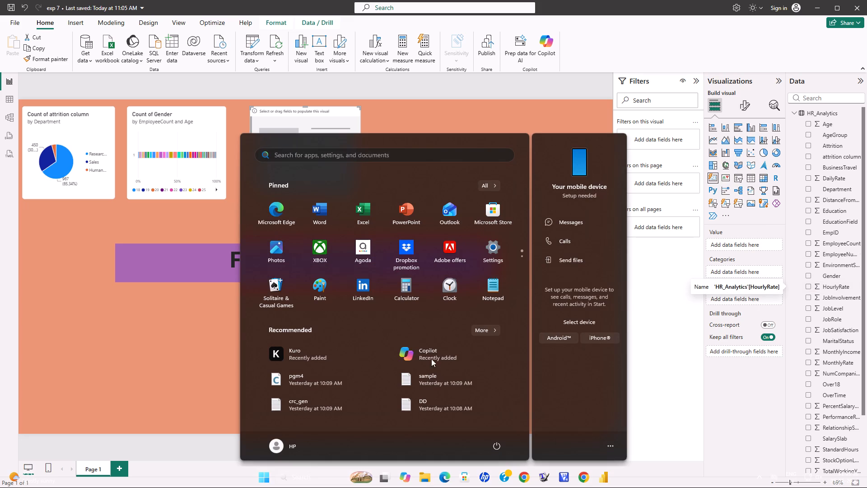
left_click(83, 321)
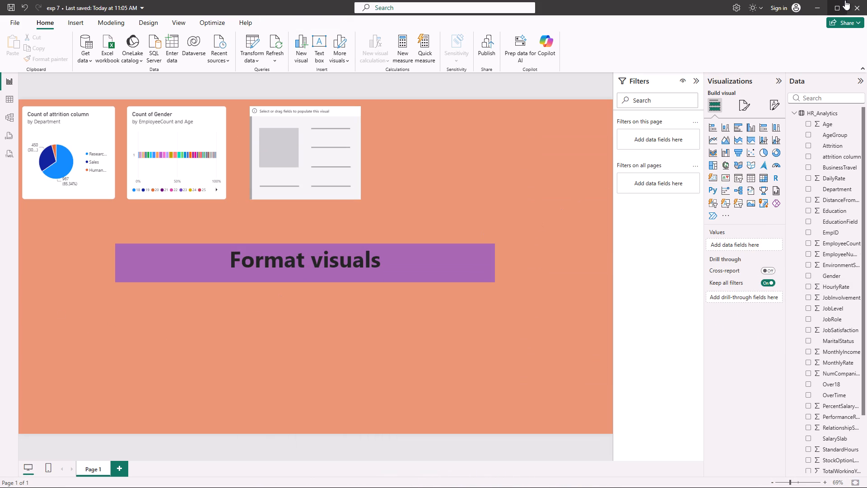
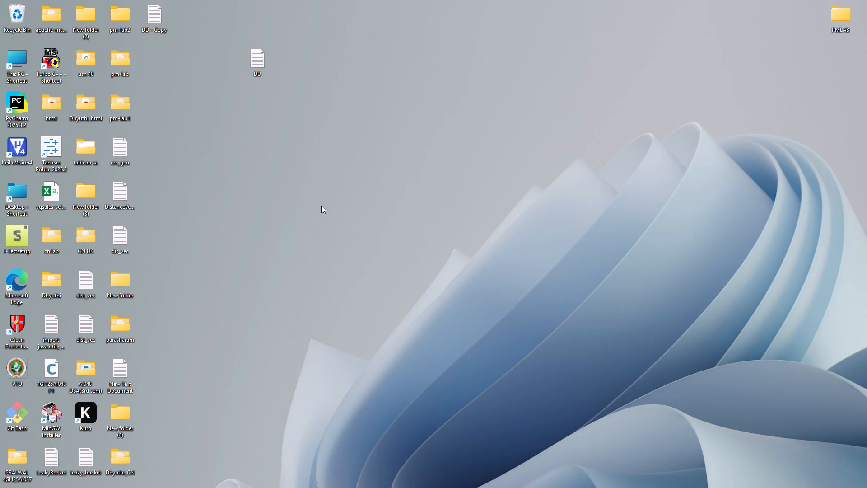
Open the Shut Down Windows dialog from the desktop.
key("alt+F4")
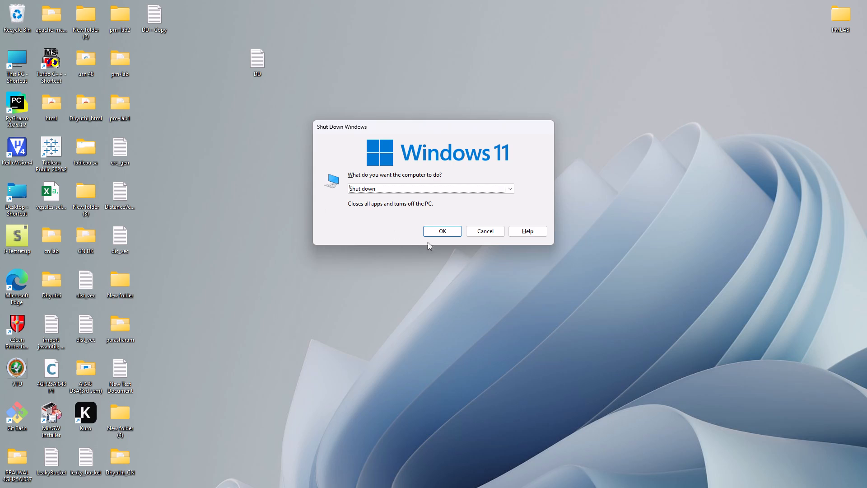